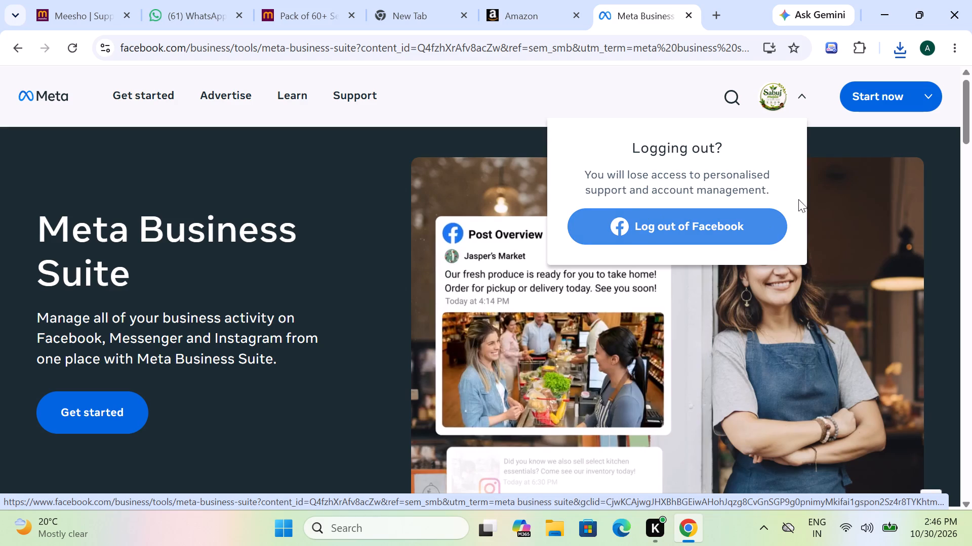
Try to log out of the Facebook account from the Meta Business Suite page, confirming the logout.
{"action": "left_click", "coordinate": [790, 92]}
{"action": "left_click", "coordinate": [773, 106]}
{"action": "left_click", "coordinate": [773, 105]}
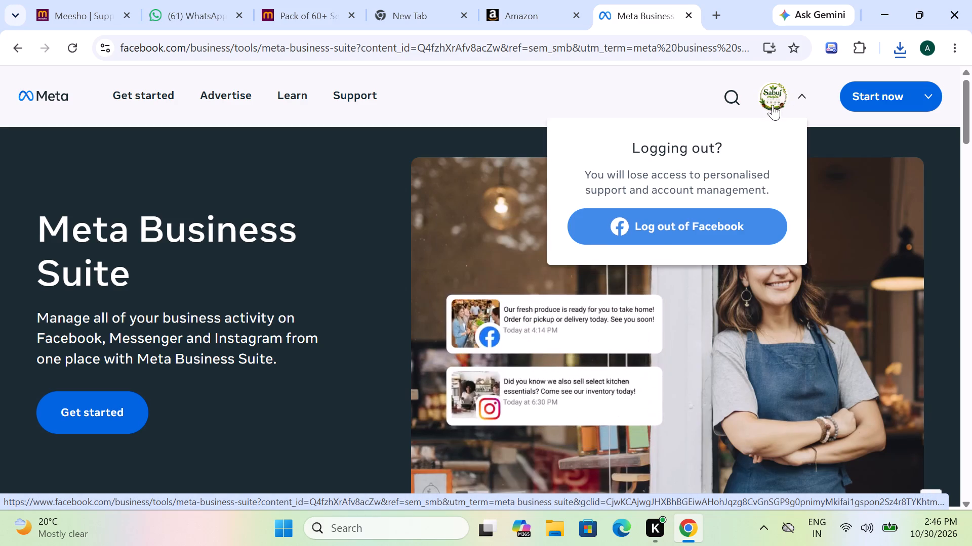
{"action": "left_click", "coordinate": [763, 97]}
{"action": "left_click", "coordinate": [763, 101]}
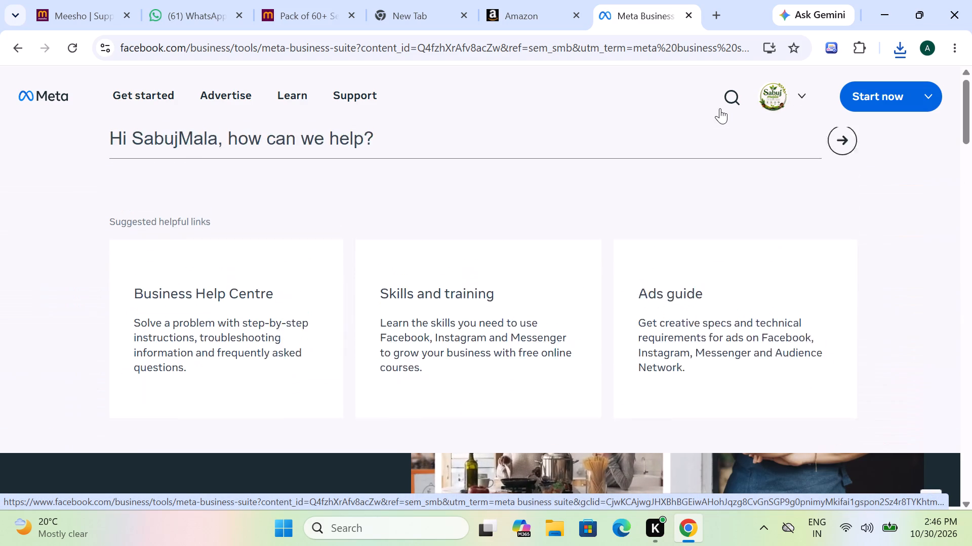
{"action": "left_click", "coordinate": [792, 105]}
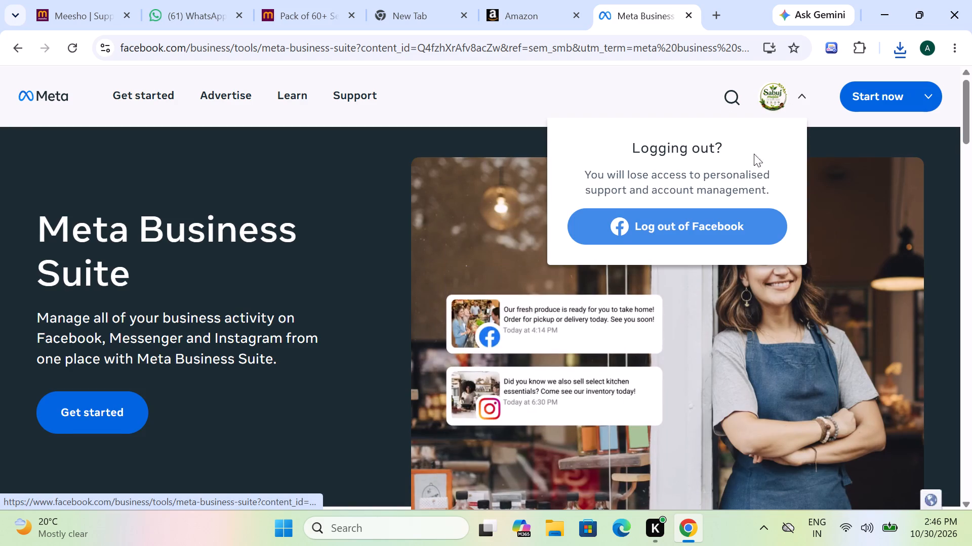
{"action": "left_click", "coordinate": [684, 220]}
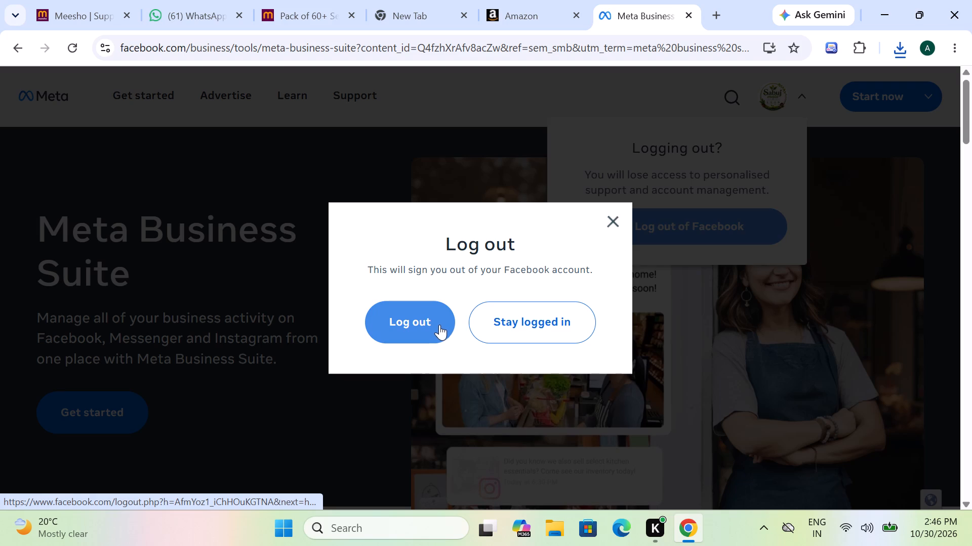
{"action": "left_click", "coordinate": [439, 325]}
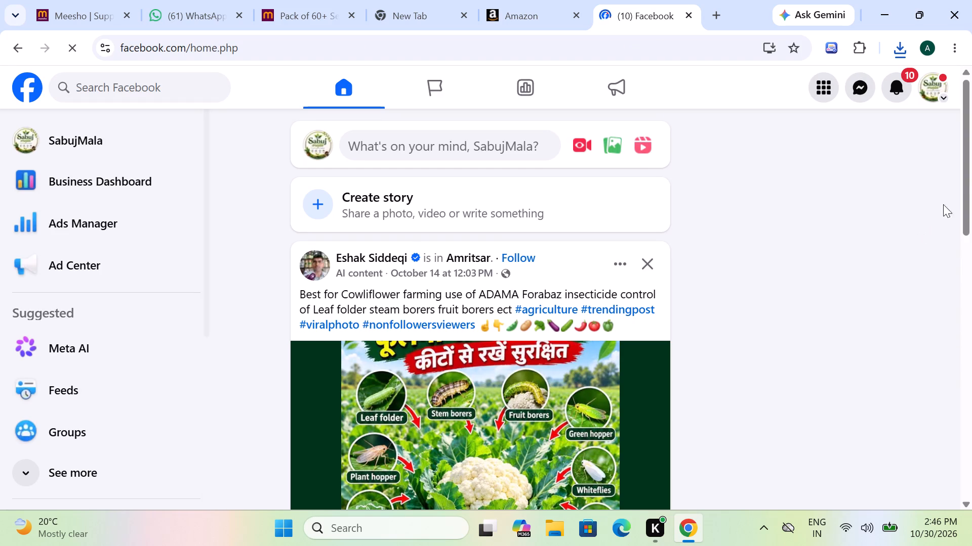
Switch from the SabujMala page to the personal Facebook profile.
{"action": "left_click", "coordinate": [939, 97]}
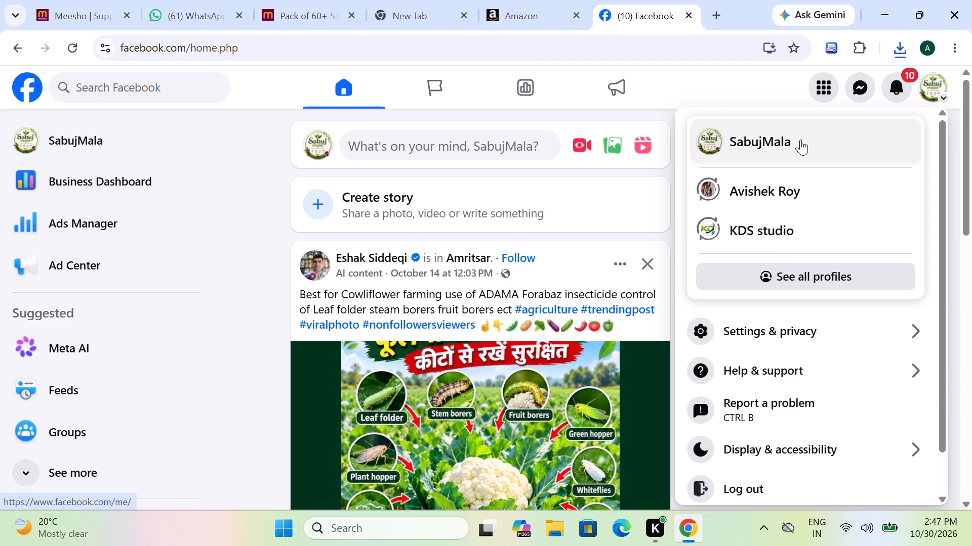
{"action": "left_click", "coordinate": [860, 193]}
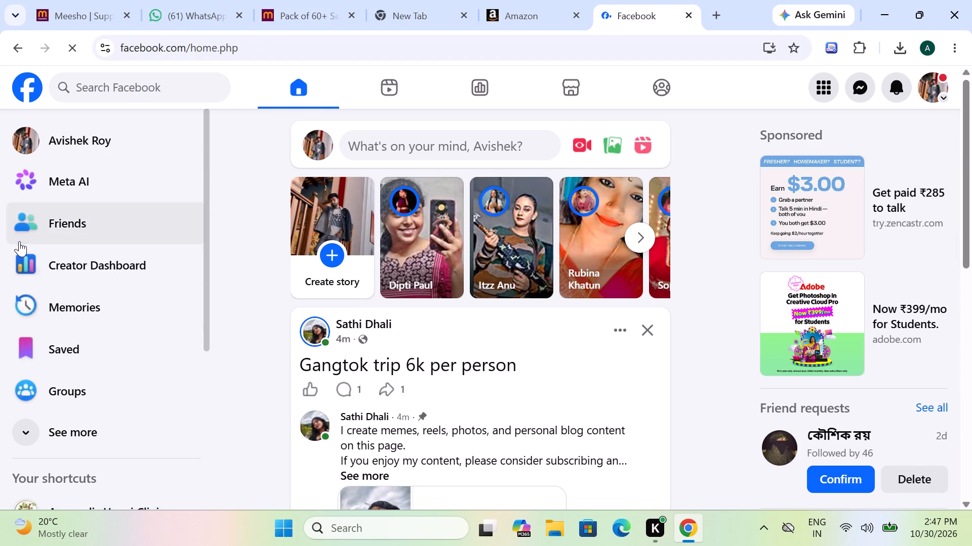
Dismiss the profile-switch notice, expand the list of Facebook shortcuts and open Ads Manager.
{"action": "scroll", "coordinate": [31, 247], "scroll_direction": "down", "scroll_amount": 1}
{"action": "scroll", "coordinate": [75, 261], "scroll_direction": "down", "scroll_amount": 2}
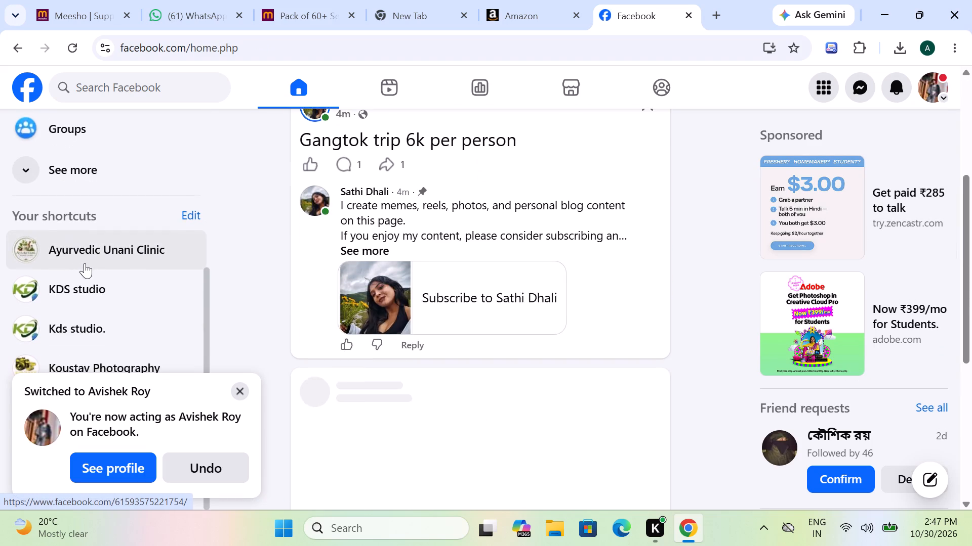
{"action": "scroll", "coordinate": [88, 260], "scroll_direction": "down", "scroll_amount": 1}
{"action": "scroll", "coordinate": [207, 260], "scroll_direction": "down", "scroll_amount": 1}
{"action": "left_click_drag", "start_coordinate": [205, 275], "coordinate": [213, 318]}
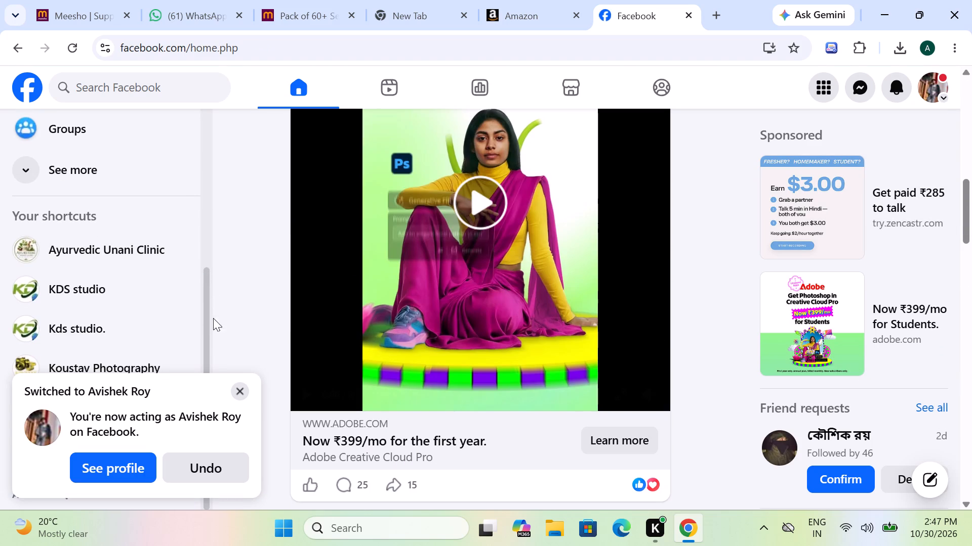
{"action": "left_click_drag", "start_coordinate": [213, 318], "coordinate": [216, 337]}
{"action": "left_click", "coordinate": [237, 389]}
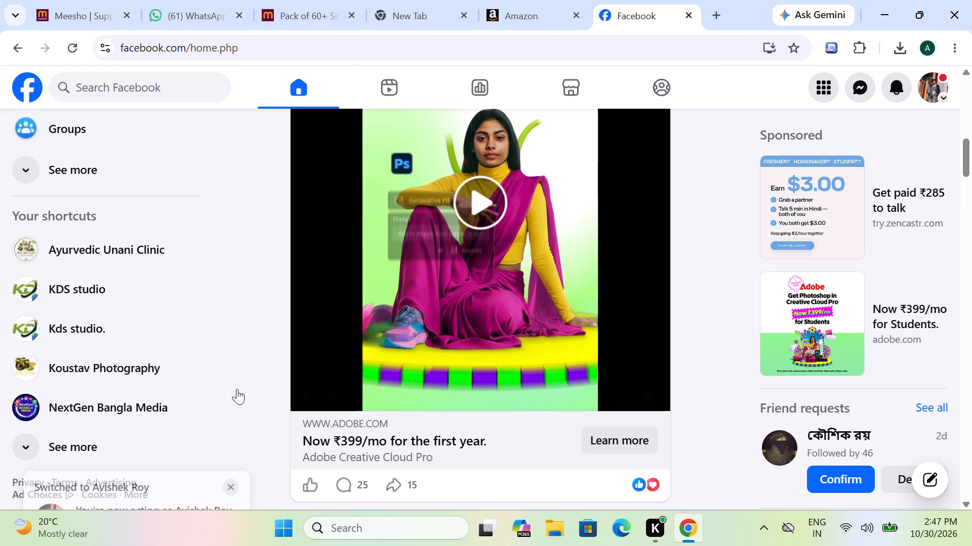
{"action": "scroll", "coordinate": [70, 396], "scroll_direction": "up", "scroll_amount": 1}
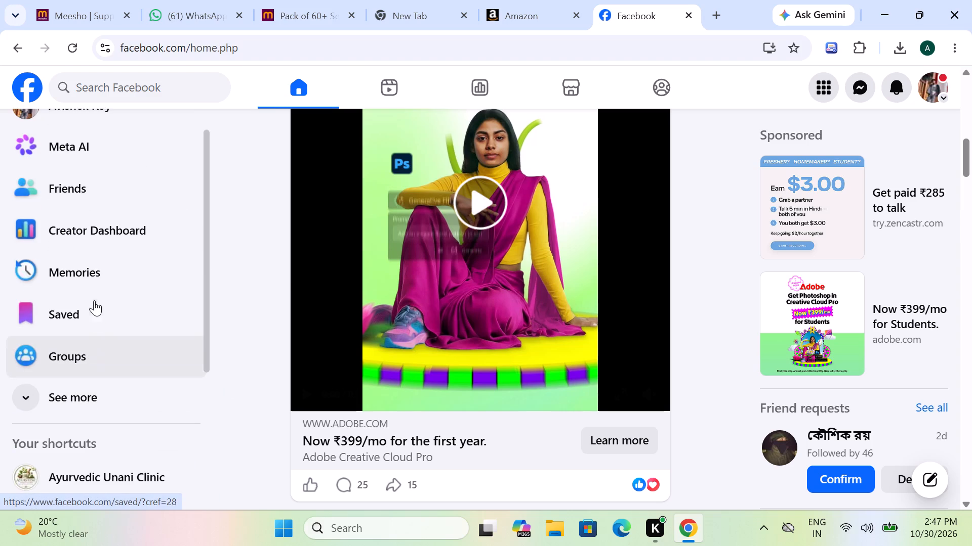
{"action": "left_click_drag", "start_coordinate": [207, 350], "coordinate": [211, 317]}
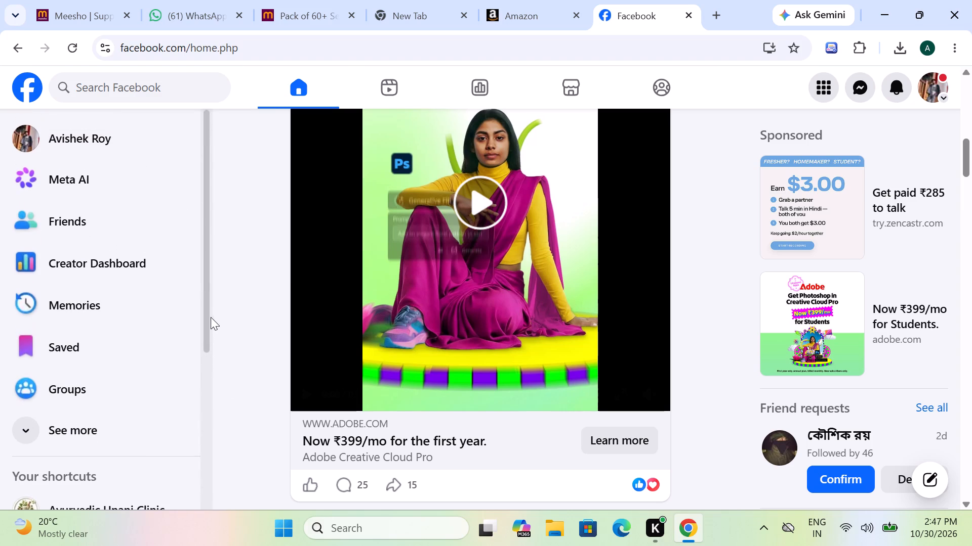
{"action": "left_click_drag", "start_coordinate": [211, 317], "coordinate": [215, 291]}
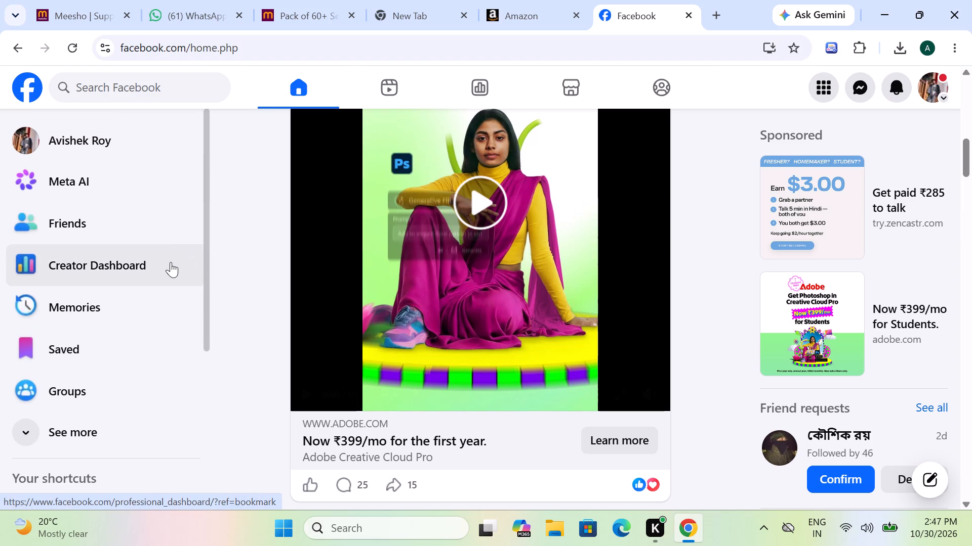
{"action": "left_click", "coordinate": [16, 438]}
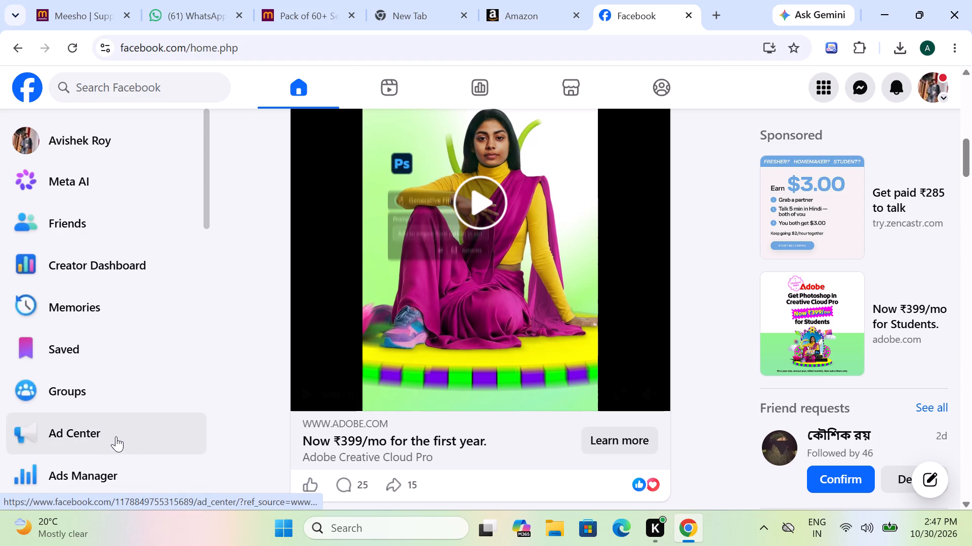
{"action": "left_click", "coordinate": [116, 467]}
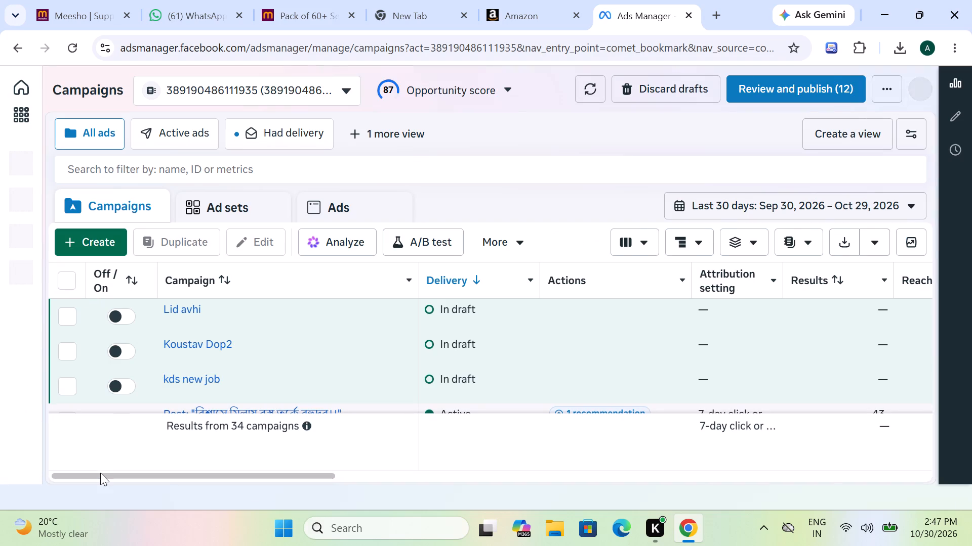
Open the ad account selector for the Campaigns overview.
{"action": "left_click", "coordinate": [342, 86]}
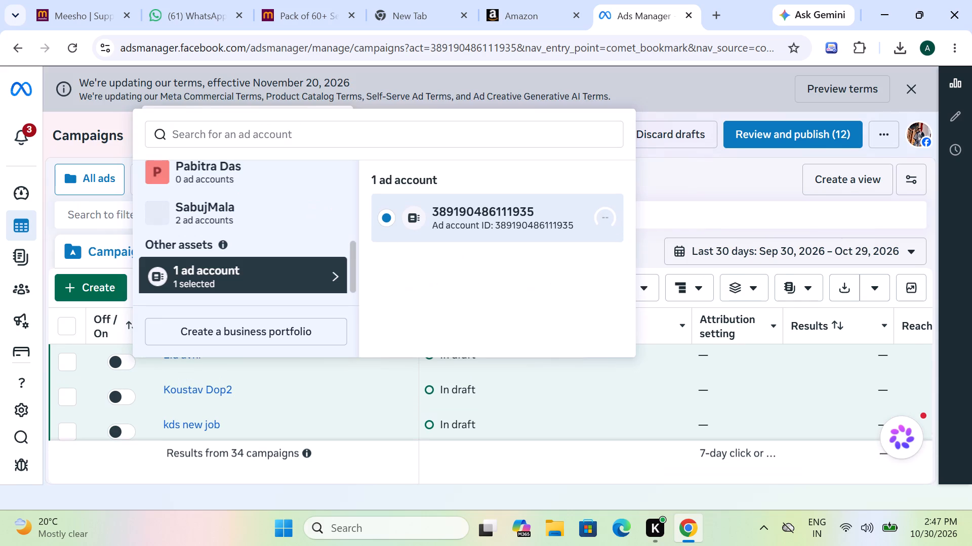
Look through the business portfolios in the ad account selector and choose the single ad account under Other assets.
{"action": "scroll", "coordinate": [242, 198], "scroll_direction": "up", "scroll_amount": 2}
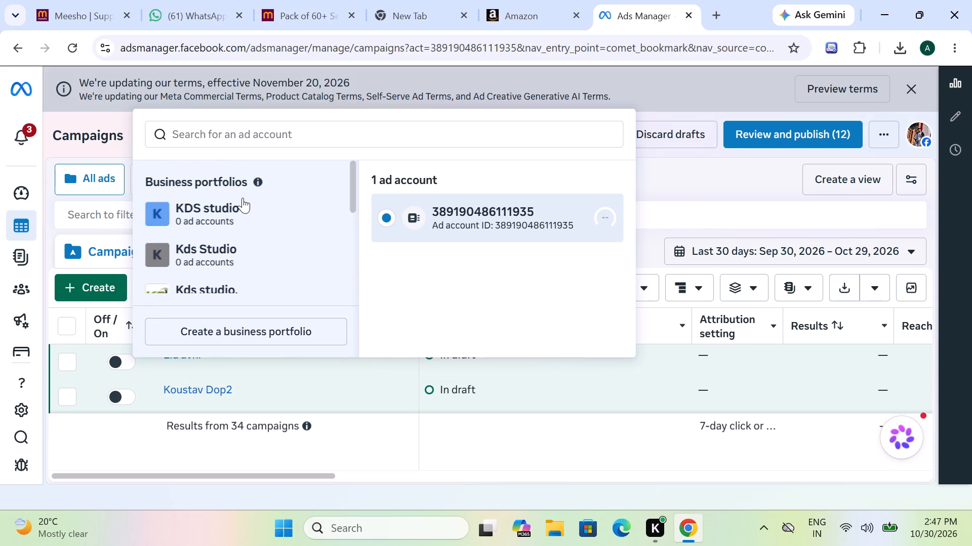
{"action": "scroll", "coordinate": [242, 198], "scroll_direction": "down", "scroll_amount": 7}
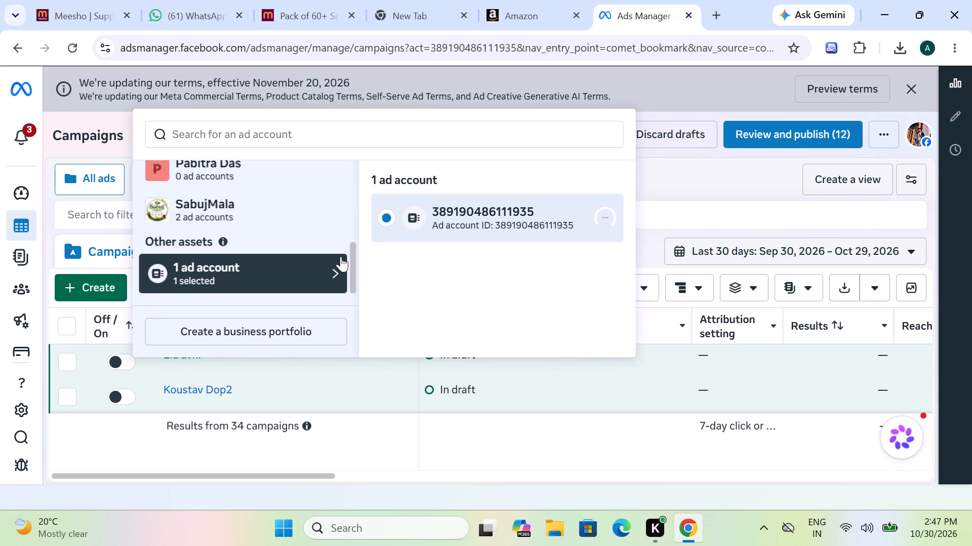
{"action": "left_click_drag", "start_coordinate": [354, 254], "coordinate": [354, 246]}
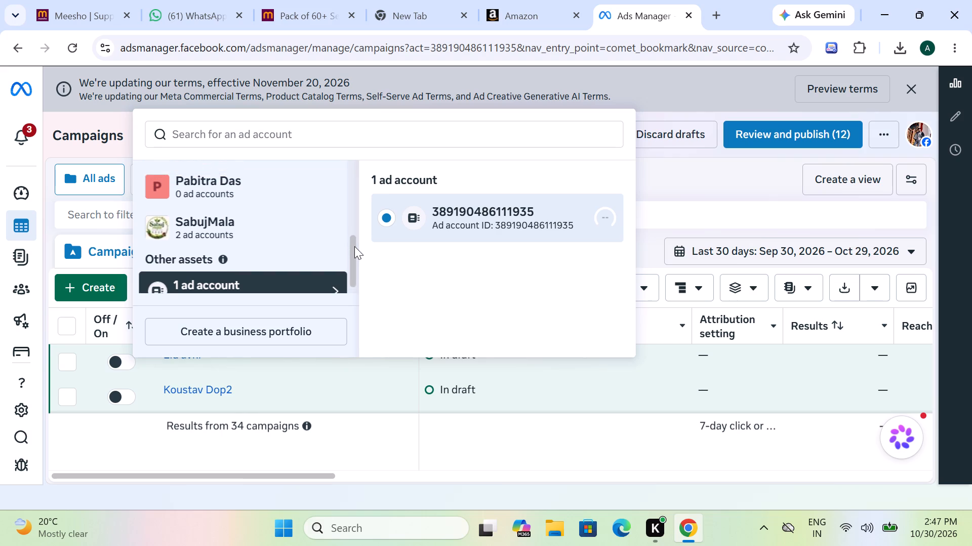
{"action": "left_click_drag", "start_coordinate": [354, 246], "coordinate": [360, 169]}
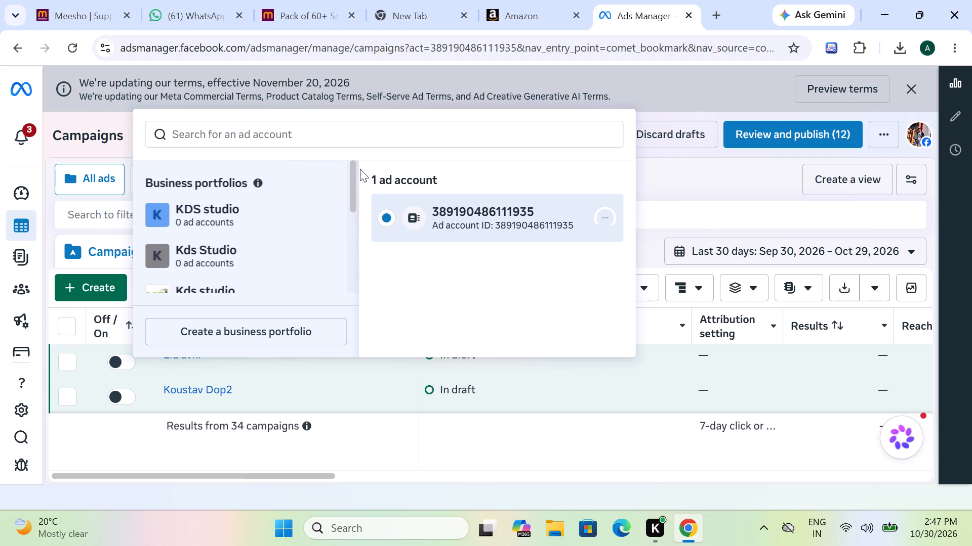
{"action": "left_click_drag", "start_coordinate": [360, 169], "coordinate": [364, 176]}
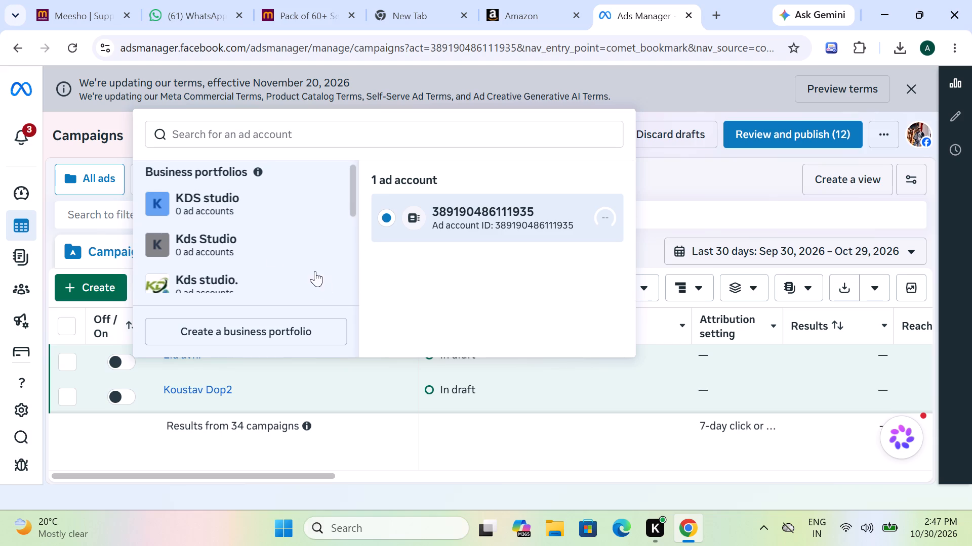
{"action": "scroll", "coordinate": [256, 242], "scroll_direction": "down", "scroll_amount": 1}
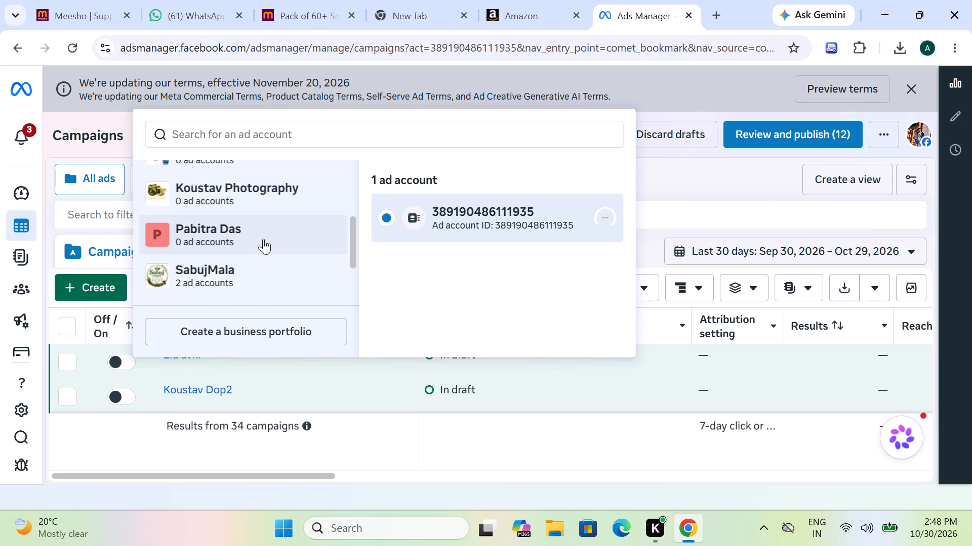
{"action": "left_click_drag", "start_coordinate": [354, 248], "coordinate": [354, 268]}
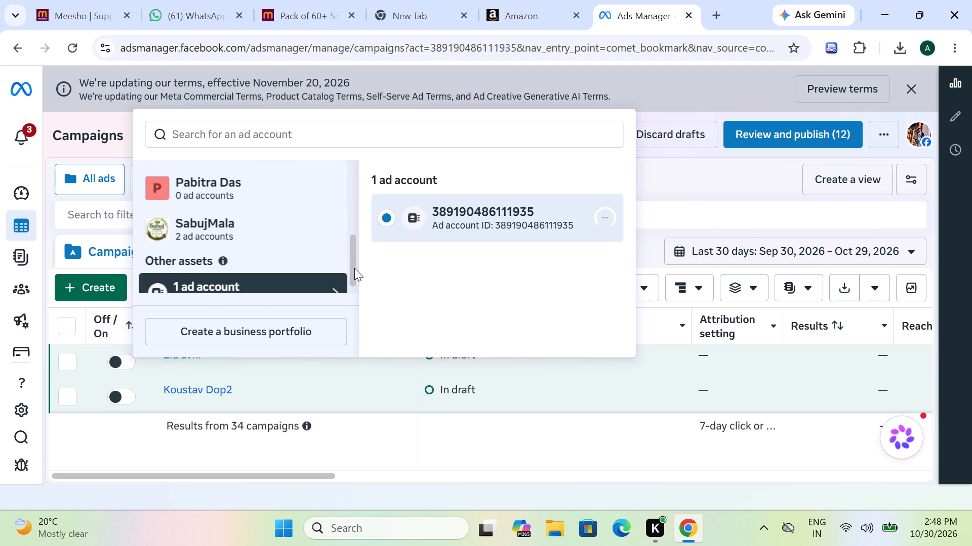
{"action": "left_click_drag", "start_coordinate": [354, 268], "coordinate": [354, 269]}
{"action": "left_click_drag", "start_coordinate": [349, 259], "coordinate": [352, 286]}
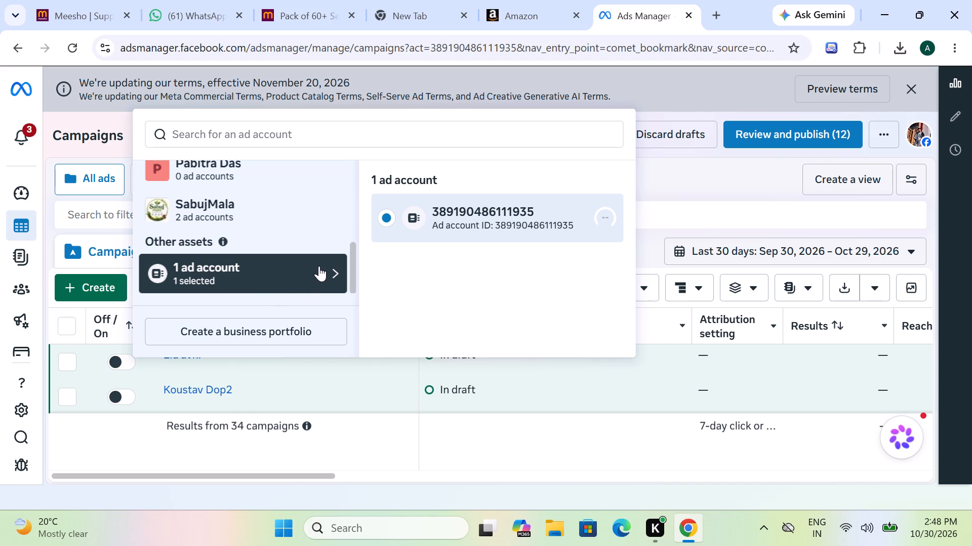
{"action": "left_click", "coordinate": [319, 266]}
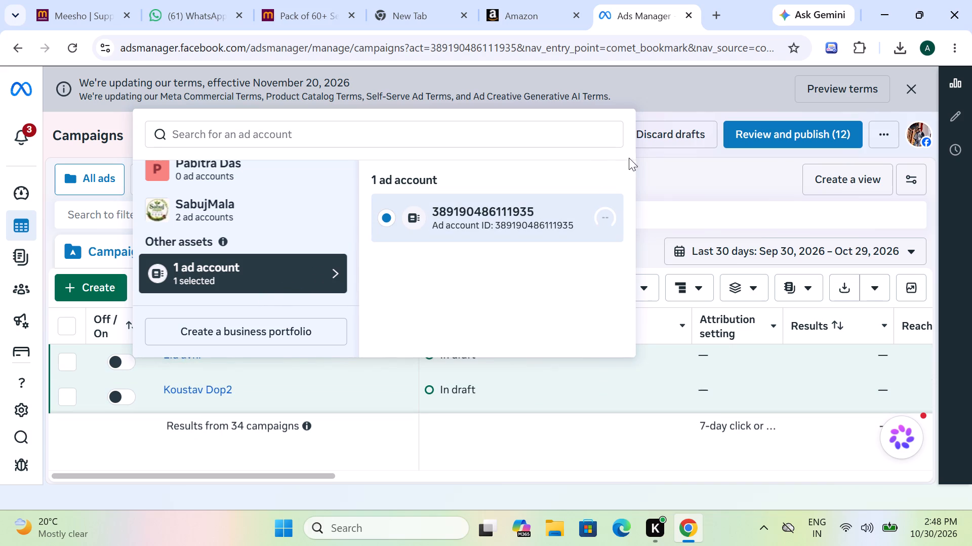
{"action": "left_click", "coordinate": [506, 216]}
{"action": "left_click", "coordinate": [673, 178]}
Examine the campaigns list for this ad account, including each campaign's delivery status, results and reach.
{"action": "scroll", "coordinate": [499, 358], "scroll_direction": "up", "scroll_amount": 2}
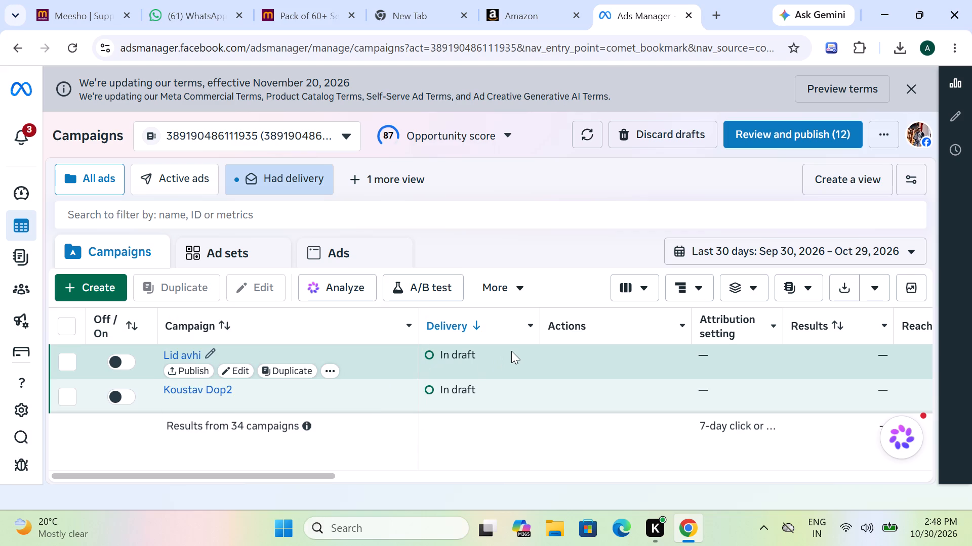
{"action": "scroll", "coordinate": [513, 353], "scroll_direction": "down", "scroll_amount": 3}
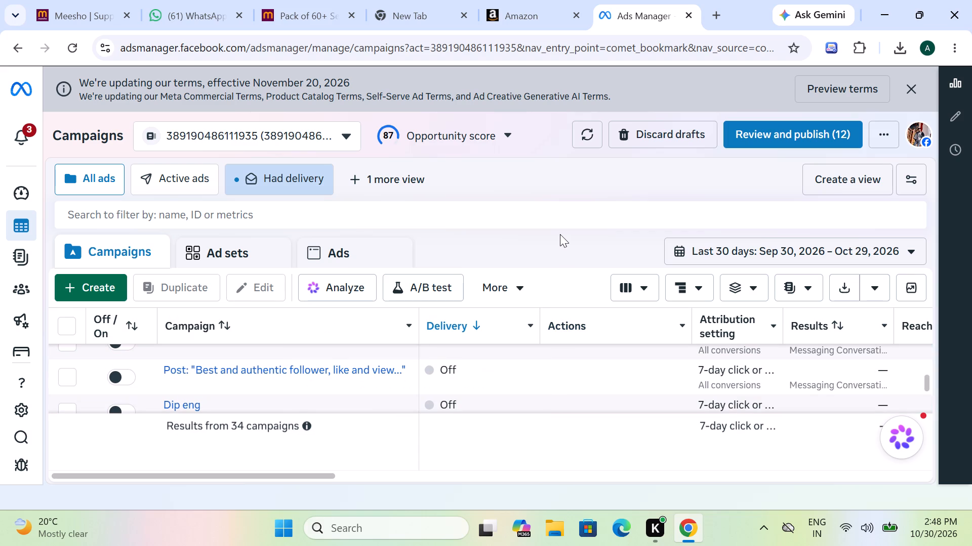
{"action": "key", "text": "ctrl+minus"}
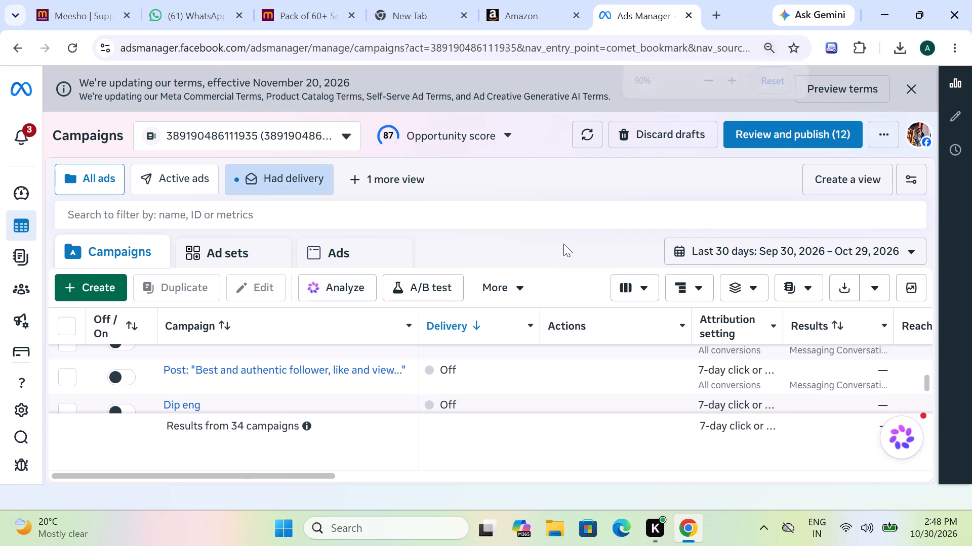
{"action": "key", "text": "ctrl+minus"}
{"action": "key", "text": "ctrl+minus"}
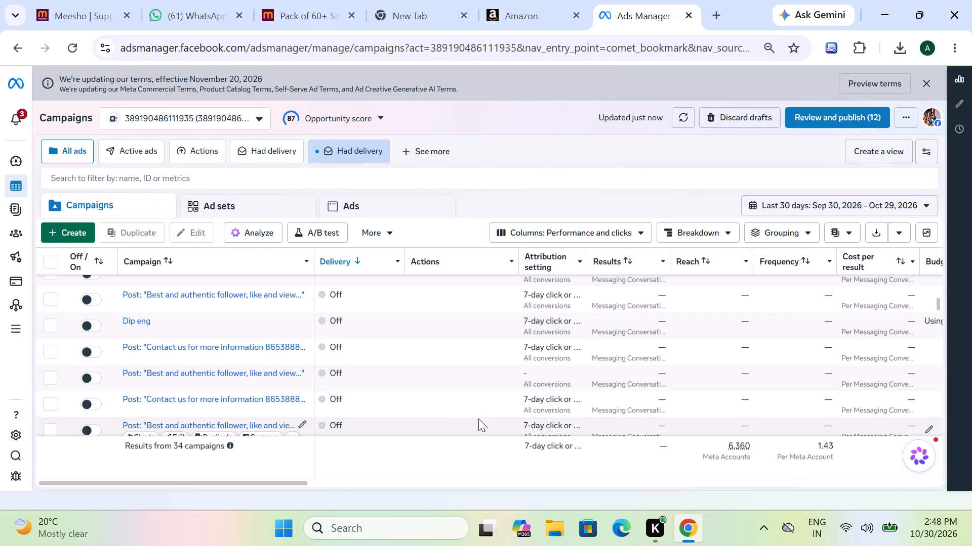
{"action": "scroll", "coordinate": [434, 417], "scroll_direction": "up", "scroll_amount": 5}
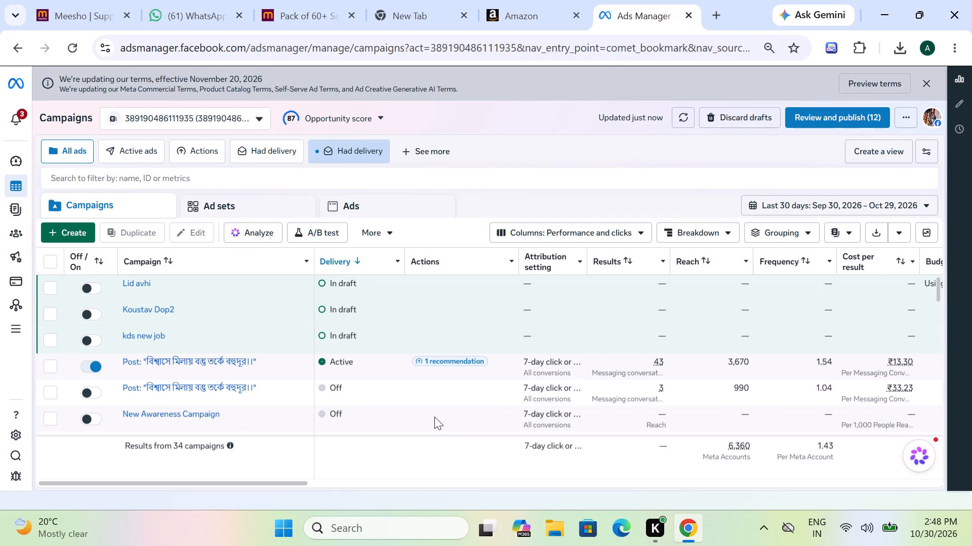
{"action": "scroll", "coordinate": [434, 417], "scroll_direction": "up", "scroll_amount": 6}
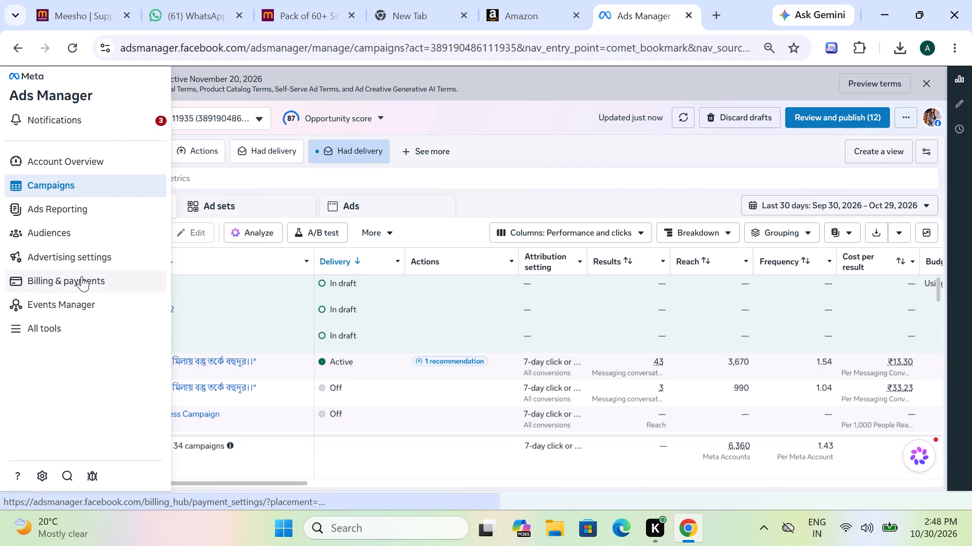
Open the Billing & payments page for the selected ad account.
{"action": "left_click", "coordinate": [82, 276]}
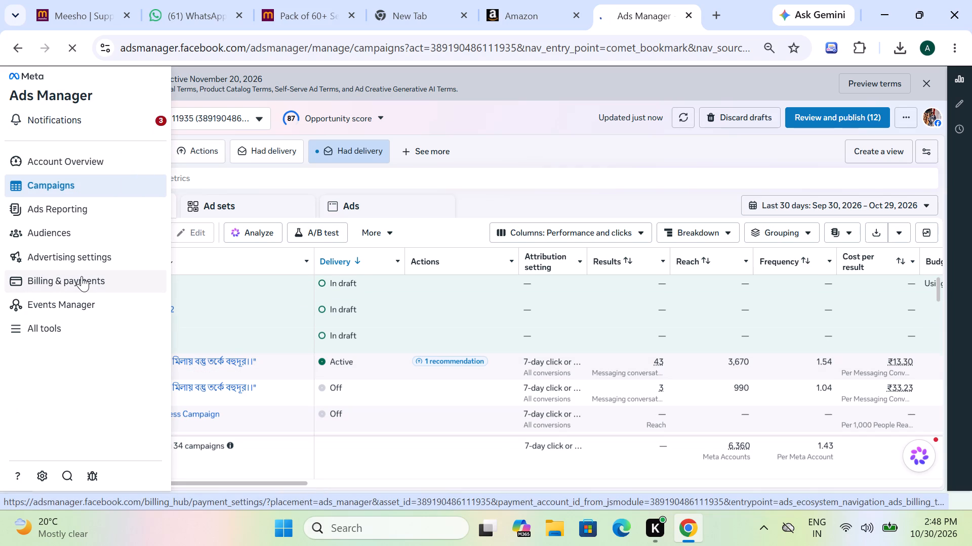
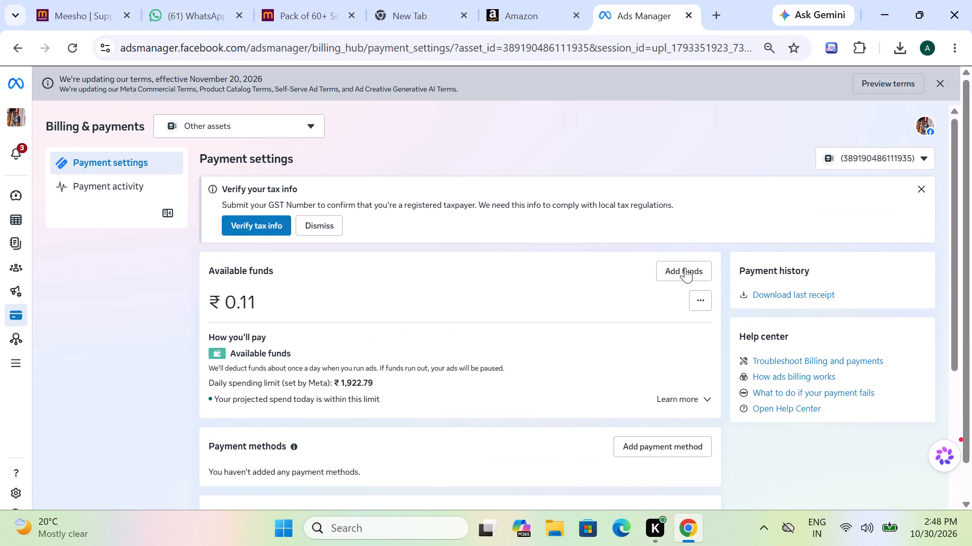
Start adding funds to the ad account with an amount of ₹220, keep UPI as the payment method, and proceed.
{"action": "left_click", "coordinate": [681, 270]}
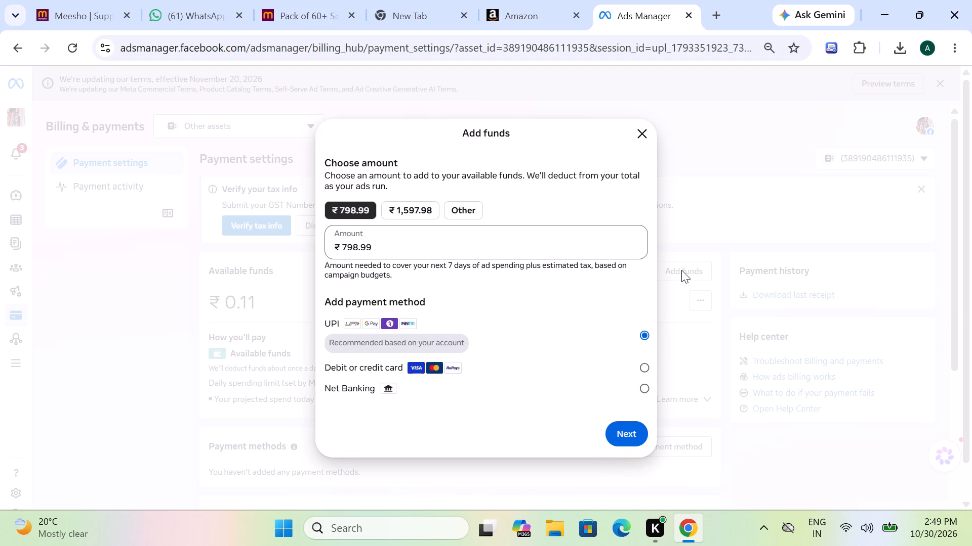
{"action": "key", "text": "BackSpace"}
{"action": "key", "text": "BackSpace"}
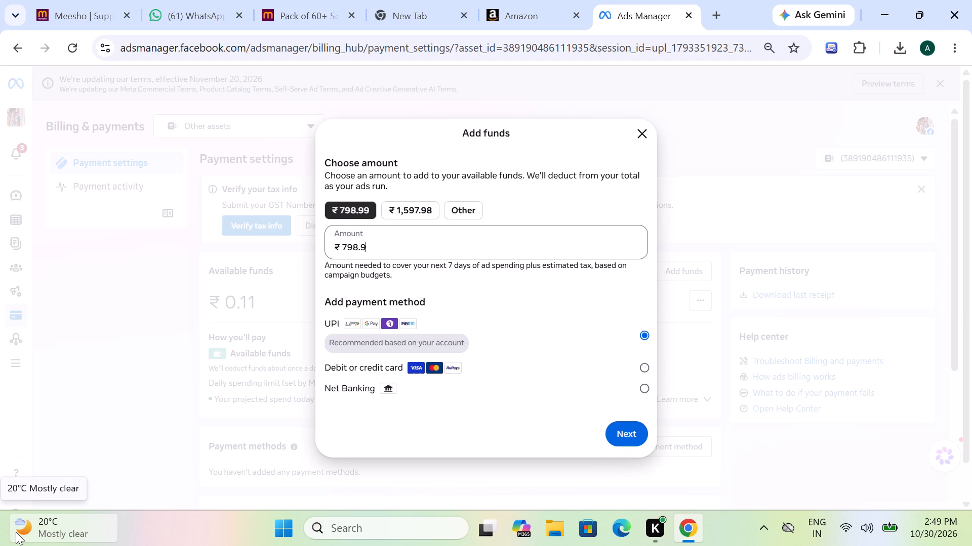
{"action": "key", "text": "BackSpace"}
{"action": "key", "text": "BackSpace"}
{"action": "key", "text": "BackSpace"}
{"action": "key", "text": "BackSpace"}
{"action": "key", "text": "BackSpace"}
{"action": "type", "text": "220"}
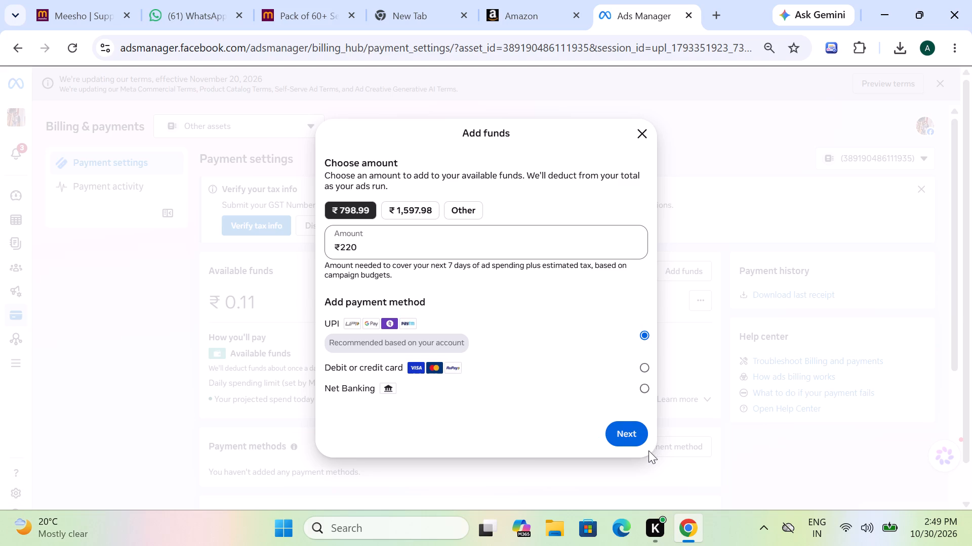
{"action": "left_click", "coordinate": [622, 428]}
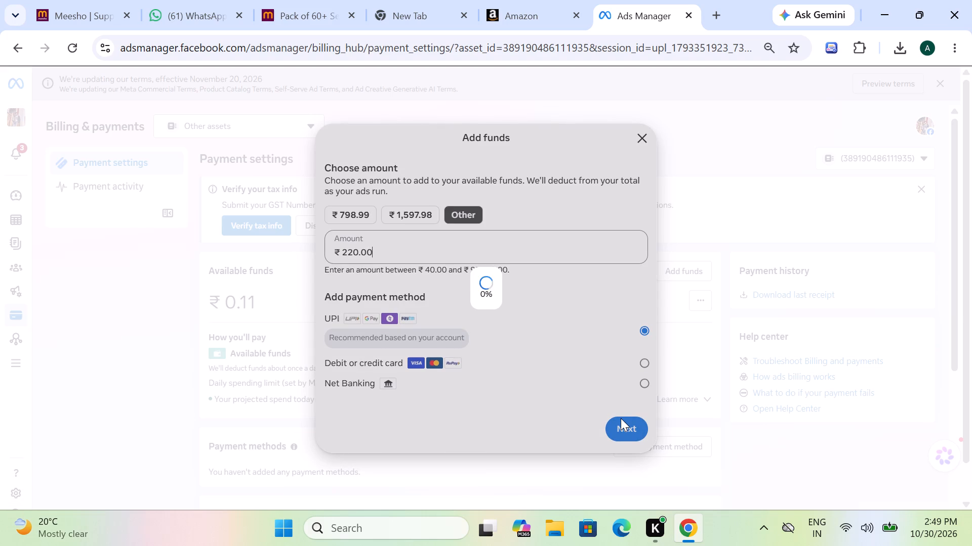
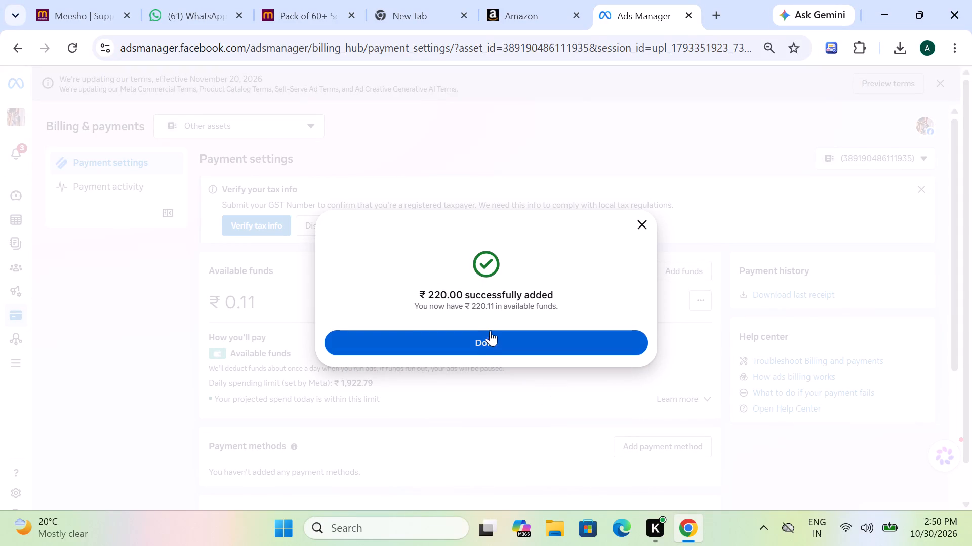
Finish the ₹220 add-funds process and return to the payment settings.
{"action": "left_click", "coordinate": [491, 329]}
{"action": "left_click", "coordinate": [493, 345]}
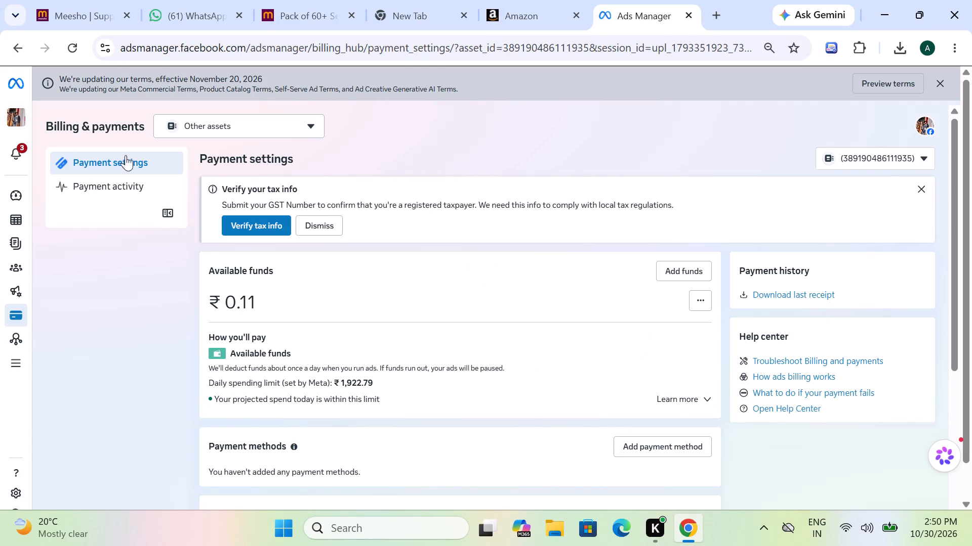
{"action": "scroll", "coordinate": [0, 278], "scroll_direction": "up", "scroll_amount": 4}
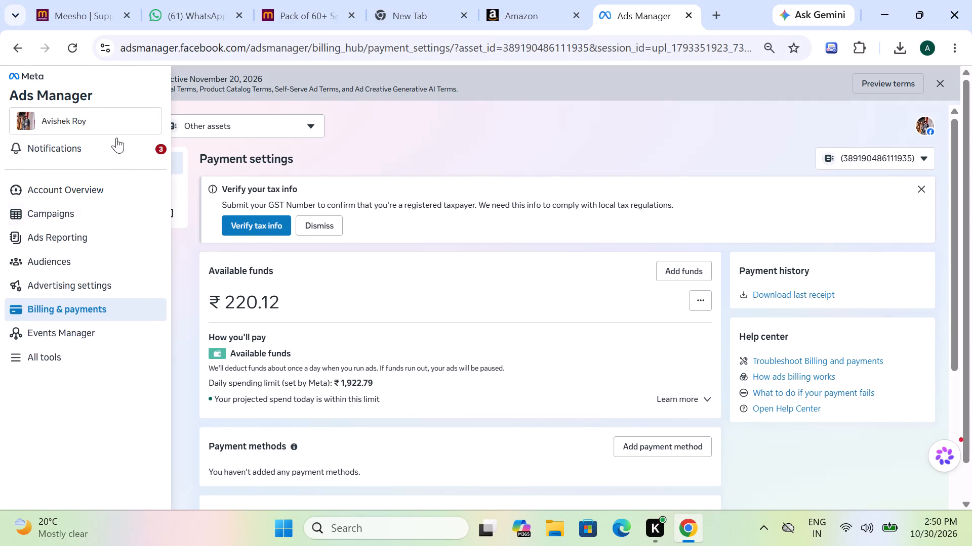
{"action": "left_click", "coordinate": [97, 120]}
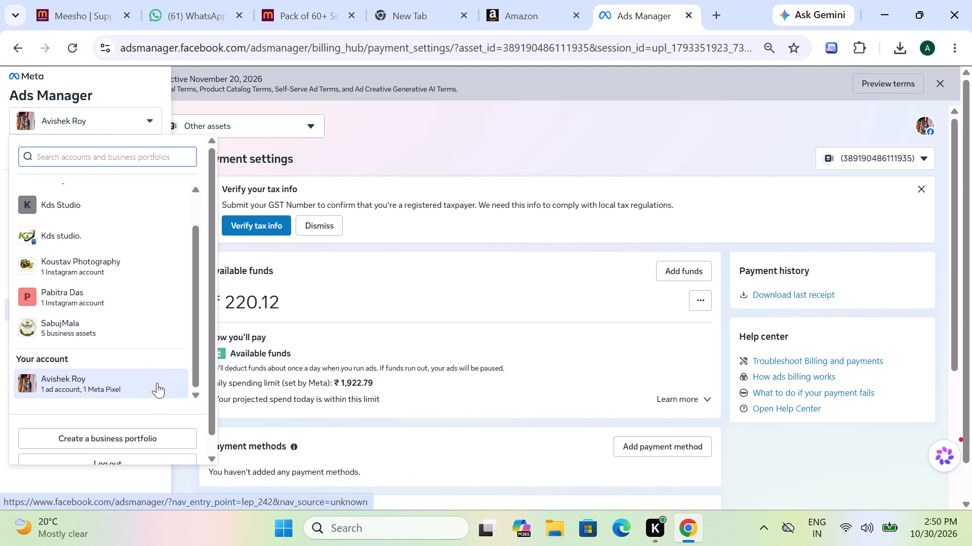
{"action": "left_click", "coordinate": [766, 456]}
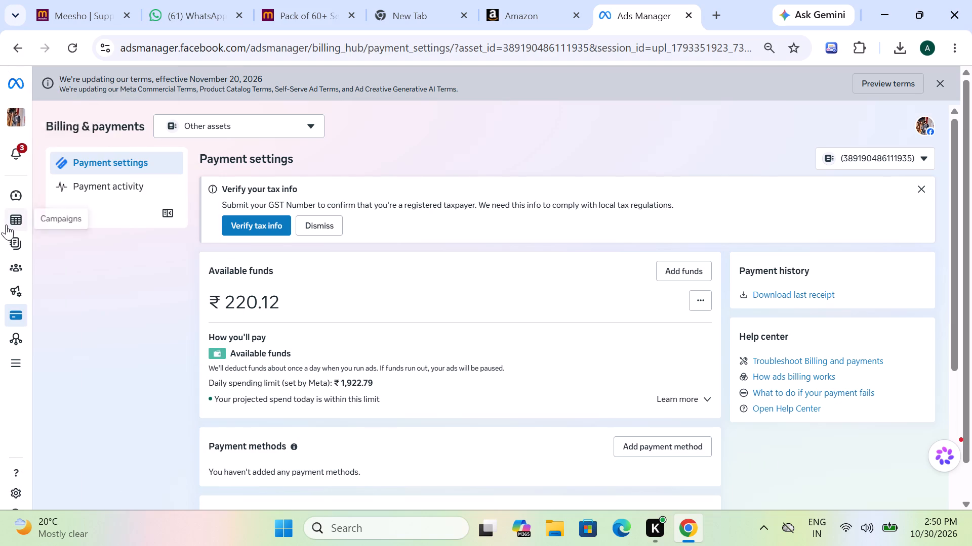
Go to the ad account's campaign list and turn off the active post campaign.
{"action": "scroll", "coordinate": [6, 224], "scroll_direction": "up", "scroll_amount": 4}
{"action": "left_click", "coordinate": [38, 212]}
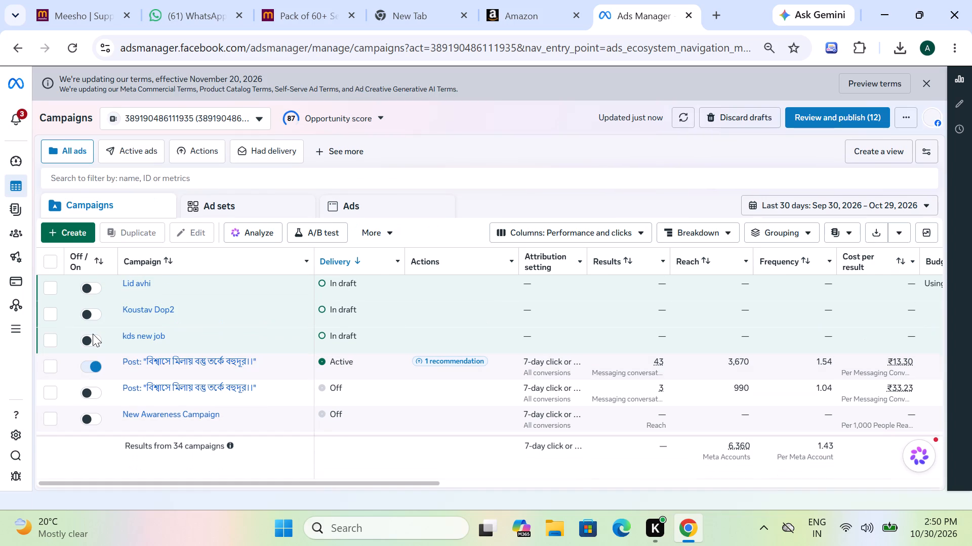
{"action": "left_click", "coordinate": [95, 366]}
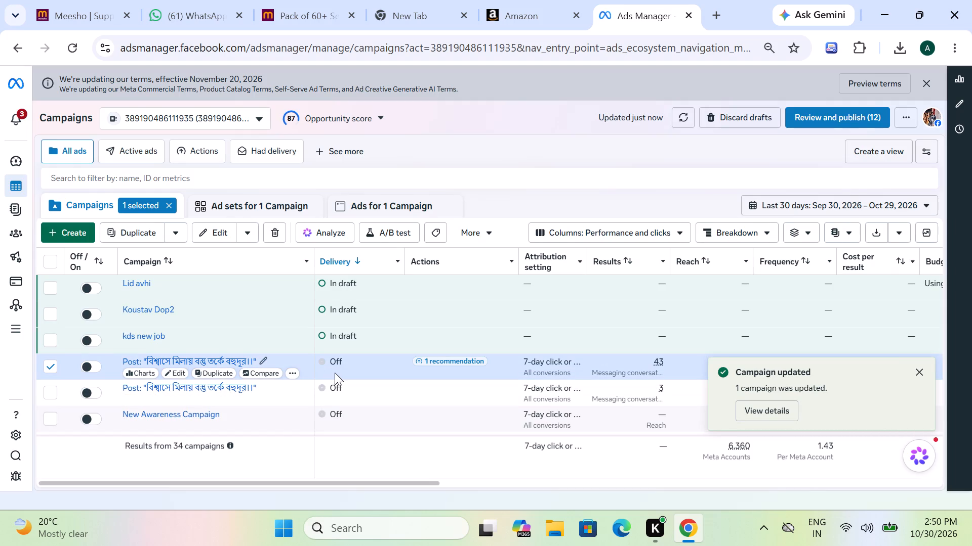
{"action": "left_click", "coordinate": [922, 371]}
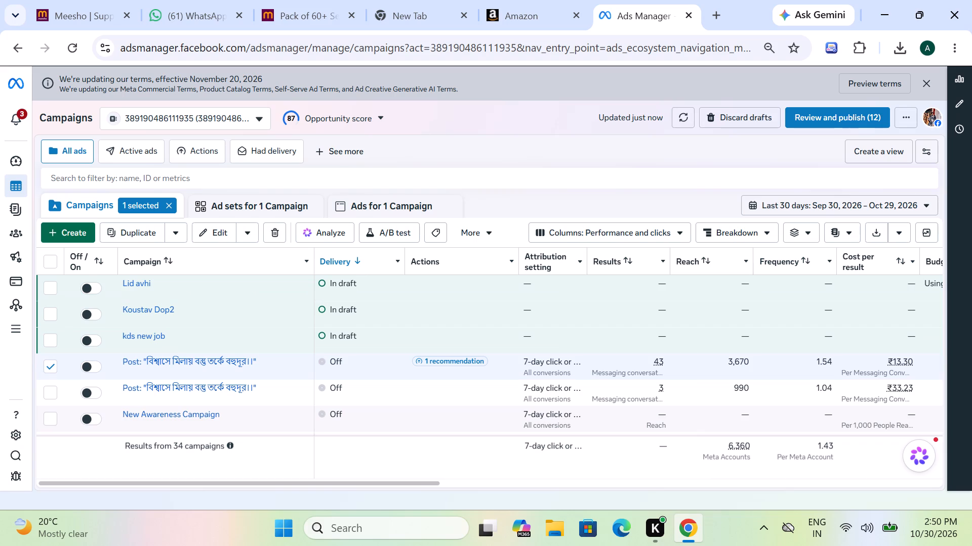
Create a new Auction campaign with the Engagement objective, using the manual engagement campaign setup.
{"action": "left_click", "coordinate": [74, 232]}
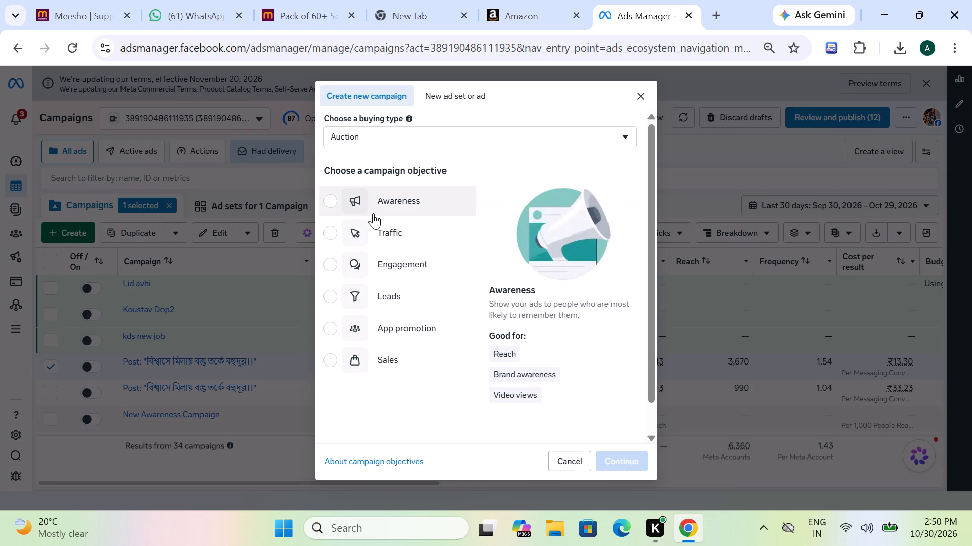
{"action": "left_click", "coordinate": [371, 263]}
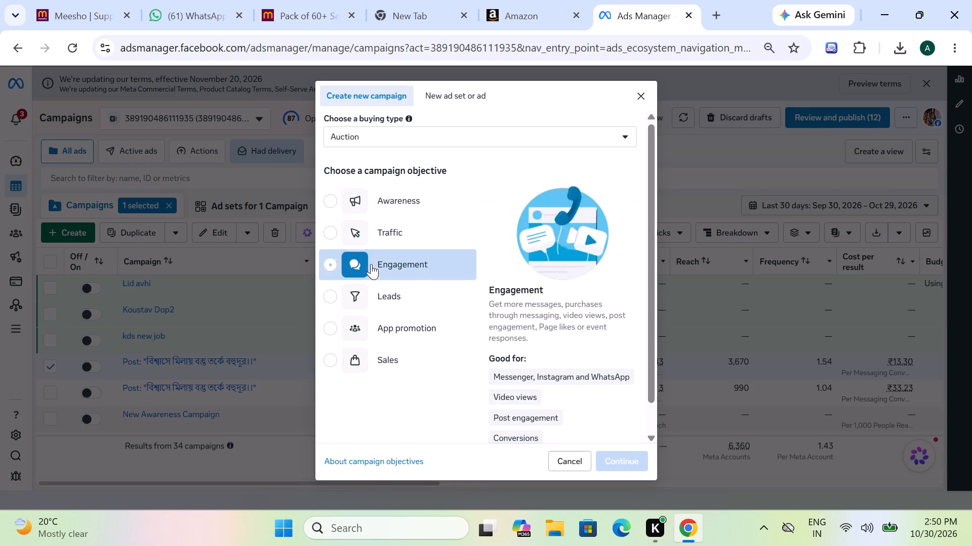
{"action": "left_click", "coordinate": [623, 464]}
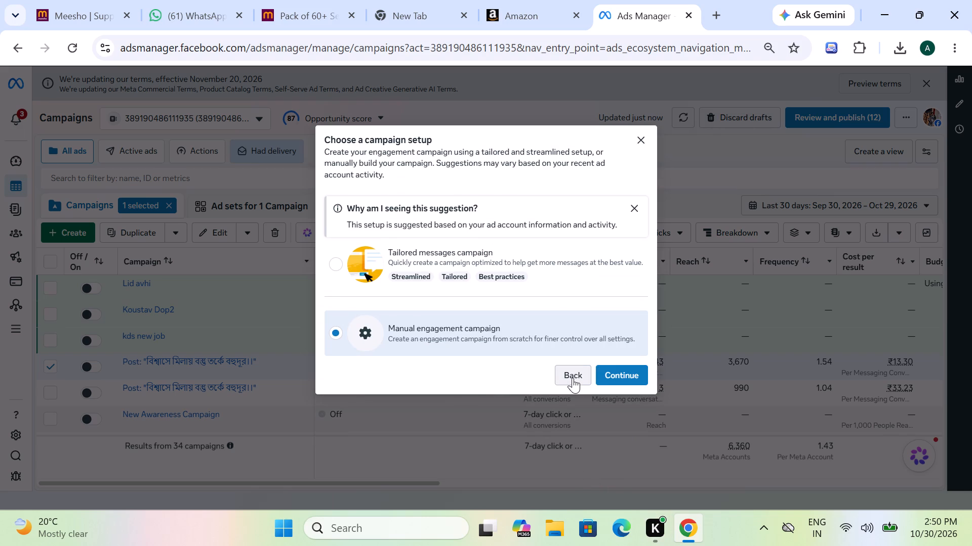
{"action": "left_click", "coordinate": [622, 381]}
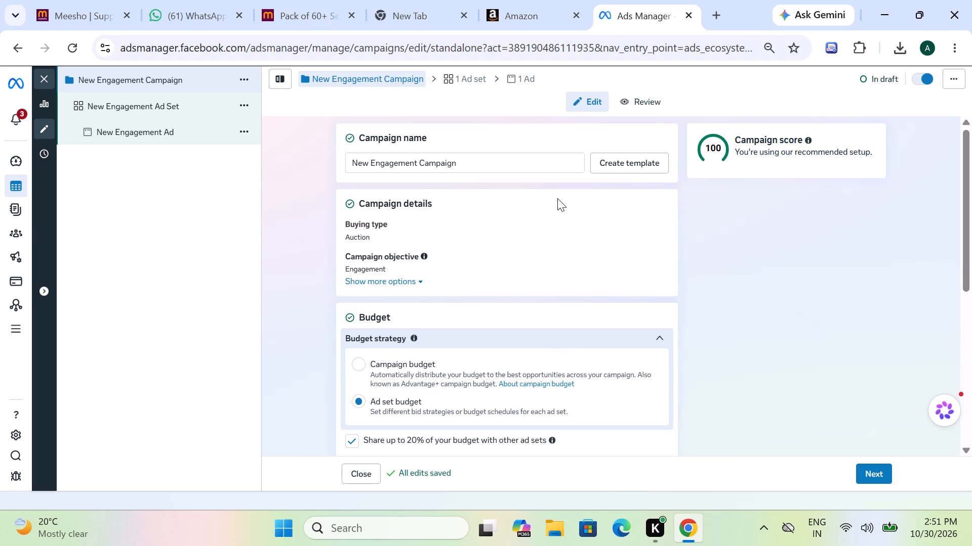
Rename the new engagement campaign as "new mod" and copy that name.
{"action": "left_click", "coordinate": [479, 163]}
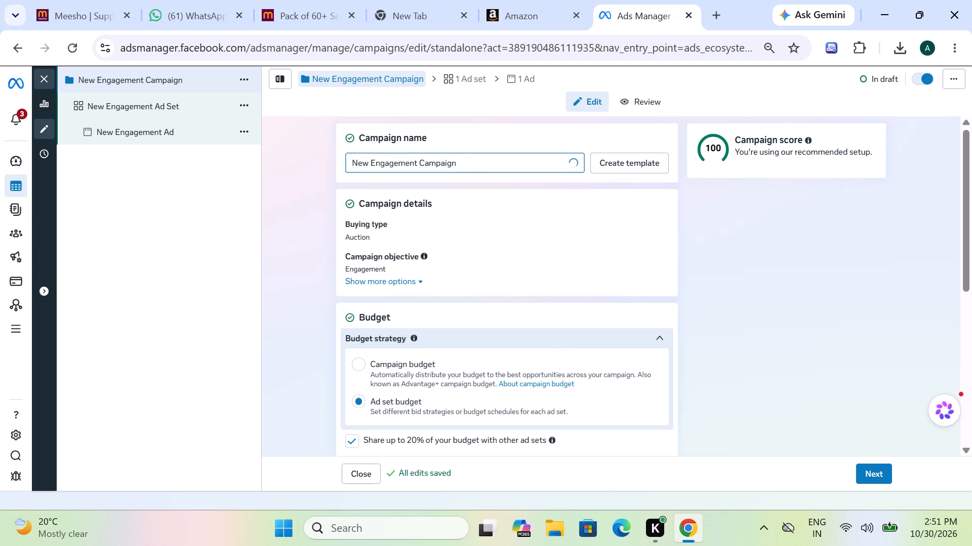
{"action": "left_click_drag", "start_coordinate": [480, 162], "coordinate": [310, 143]}
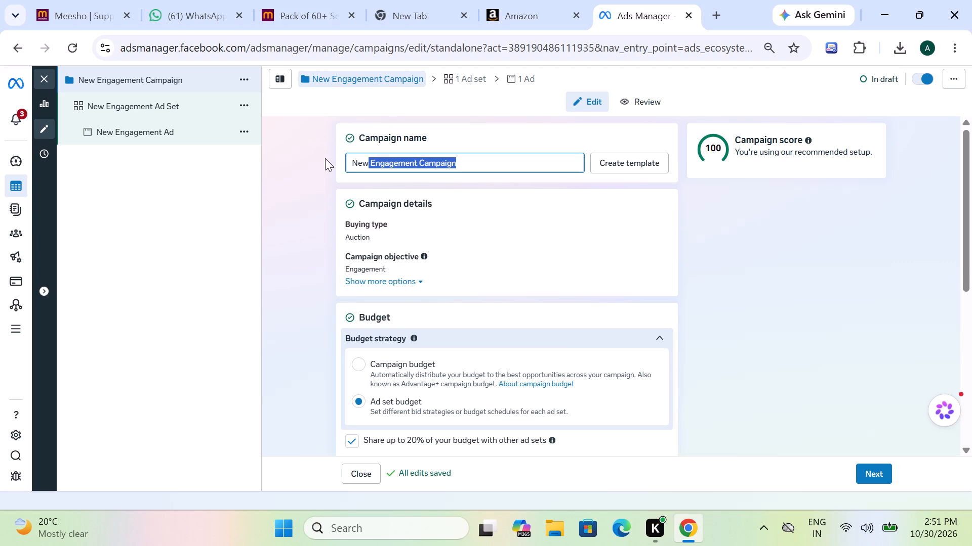
{"action": "key", "text": "space"}
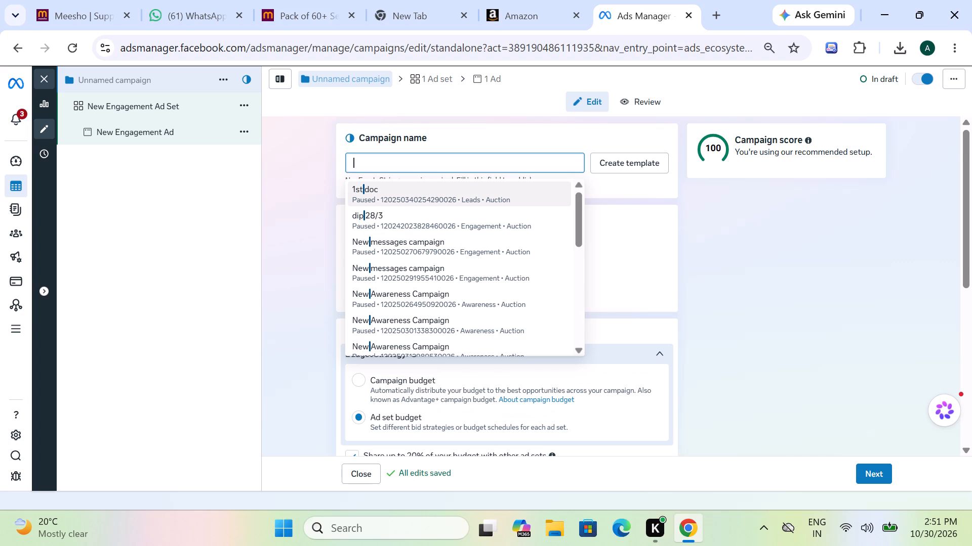
{"action": "type", "text": "ne"}
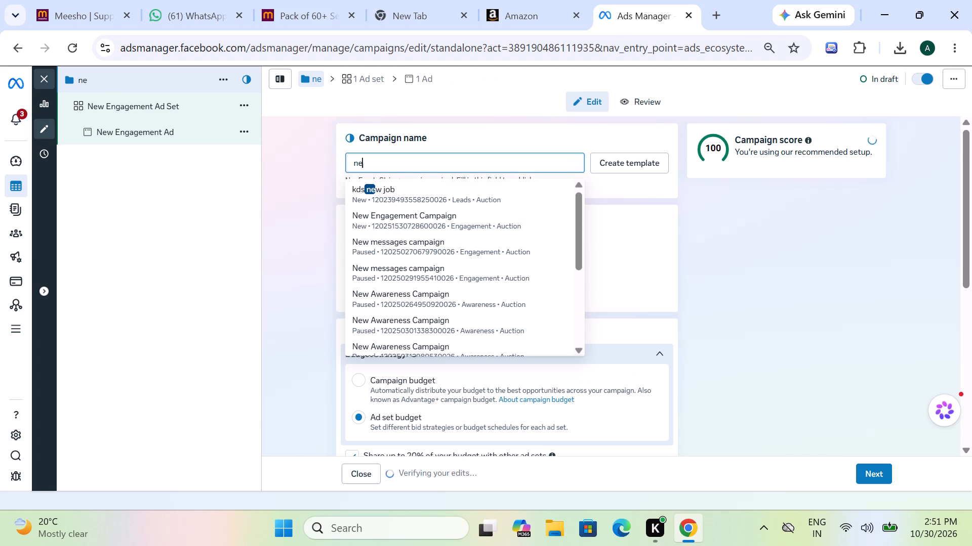
{"action": "type", "text": "w"}
{"action": "key", "text": "space"}
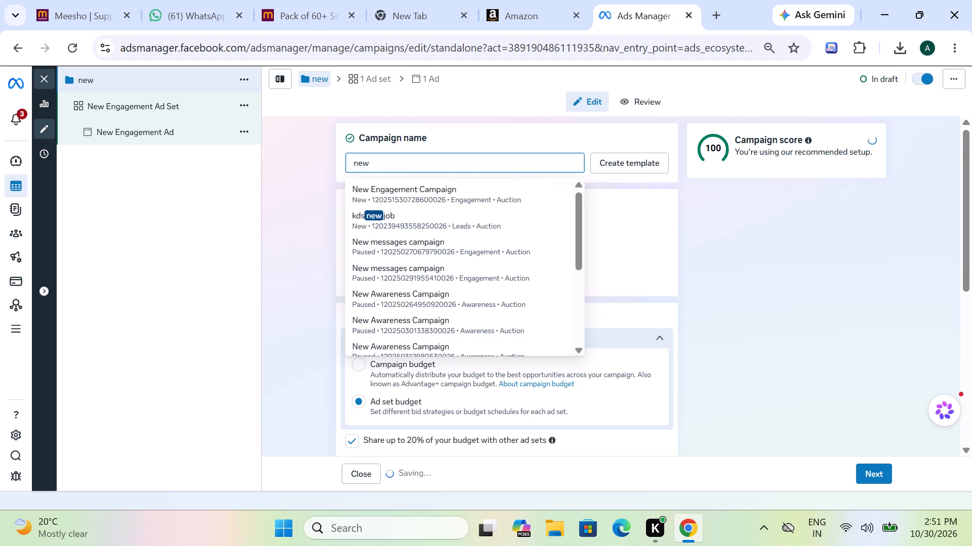
{"action": "key", "text": "space"}
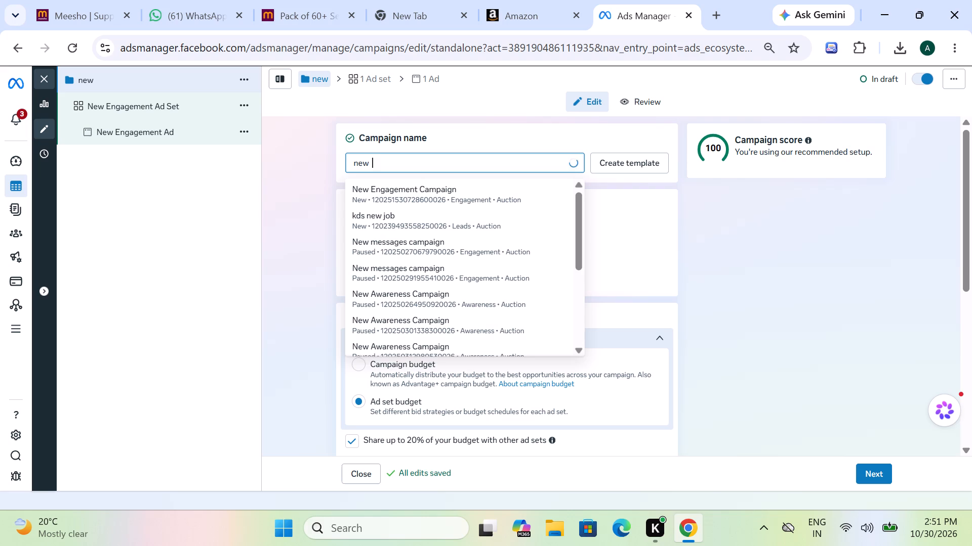
{"action": "type", "text": "mod"}
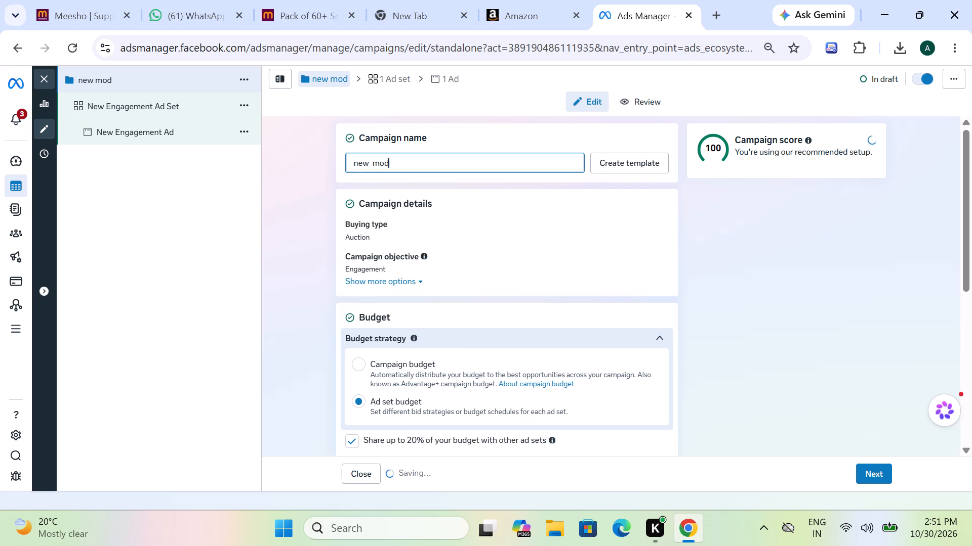
{"action": "left_click_drag", "start_coordinate": [413, 167], "coordinate": [338, 156]}
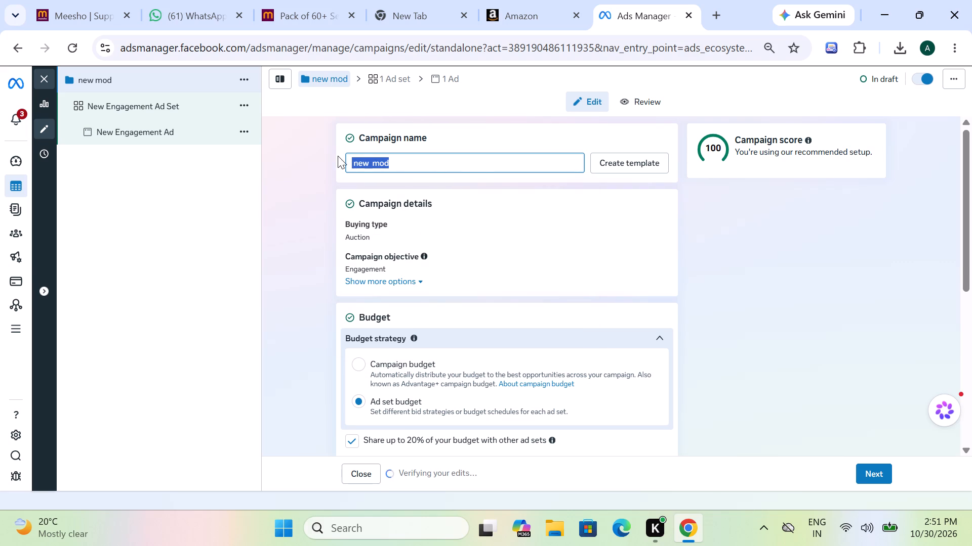
{"action": "left_click_drag", "start_coordinate": [338, 156], "coordinate": [337, 156]}
{"action": "key", "text": "ctrl+c"}
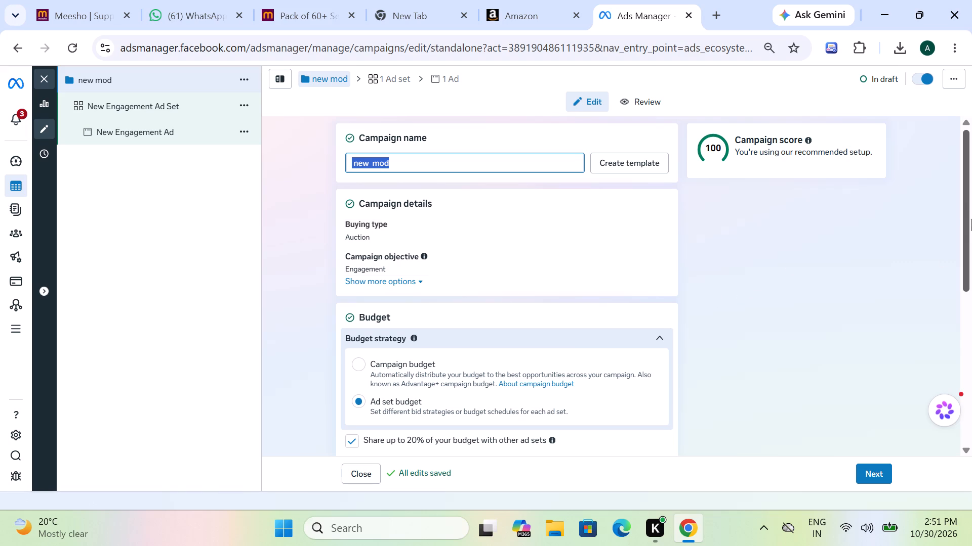
Review the campaign's settings and its buying type and objective options, keeping Auction and Engagement.
{"action": "left_click_drag", "start_coordinate": [964, 215], "coordinate": [968, 239]}
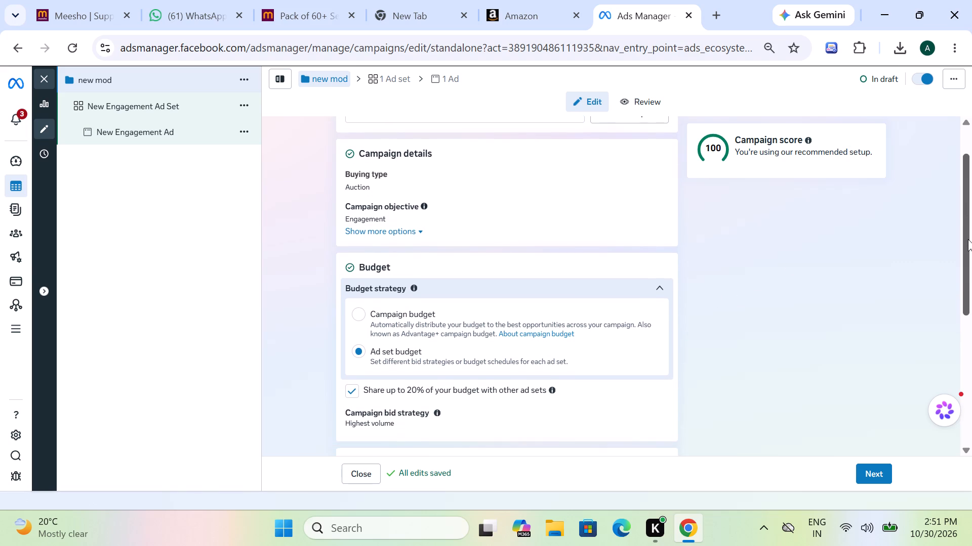
{"action": "left_click_drag", "start_coordinate": [968, 239], "coordinate": [965, 292]}
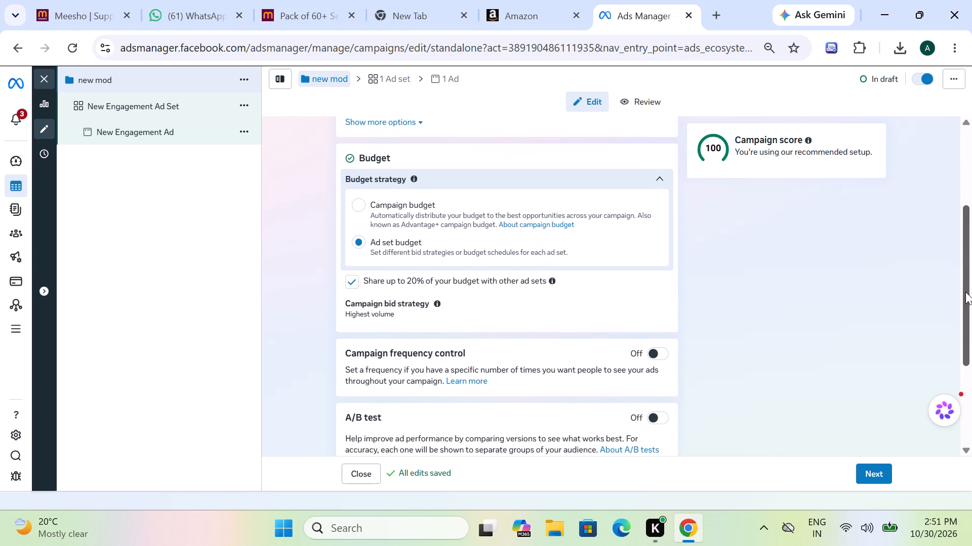
{"action": "left_click_drag", "start_coordinate": [965, 292], "coordinate": [967, 296]}
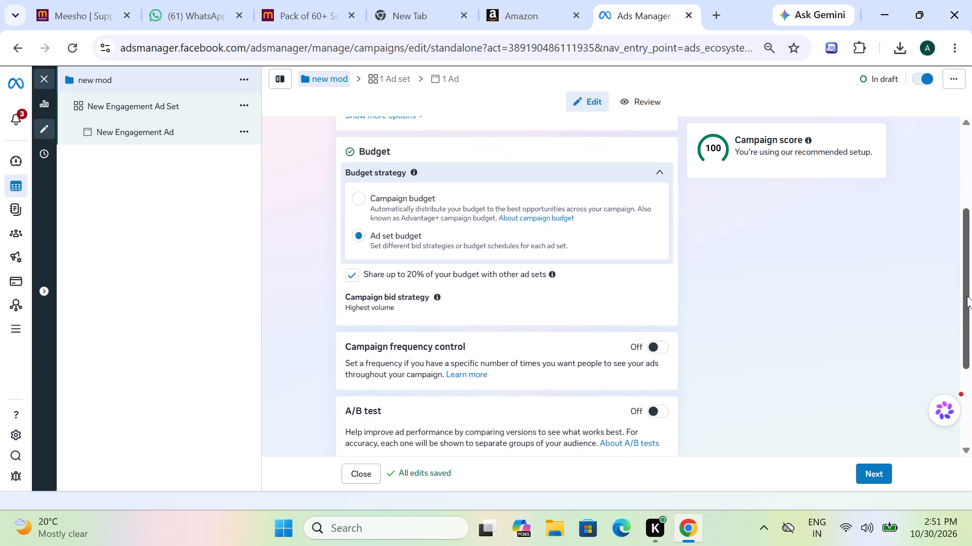
{"action": "left_click_drag", "start_coordinate": [967, 296], "coordinate": [968, 343]}
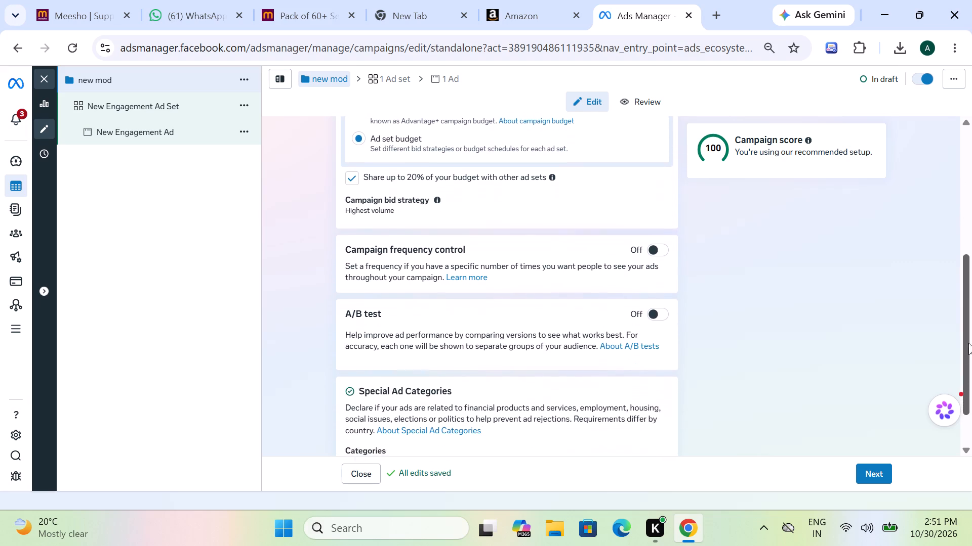
{"action": "left_click_drag", "start_coordinate": [968, 343], "coordinate": [963, 261]}
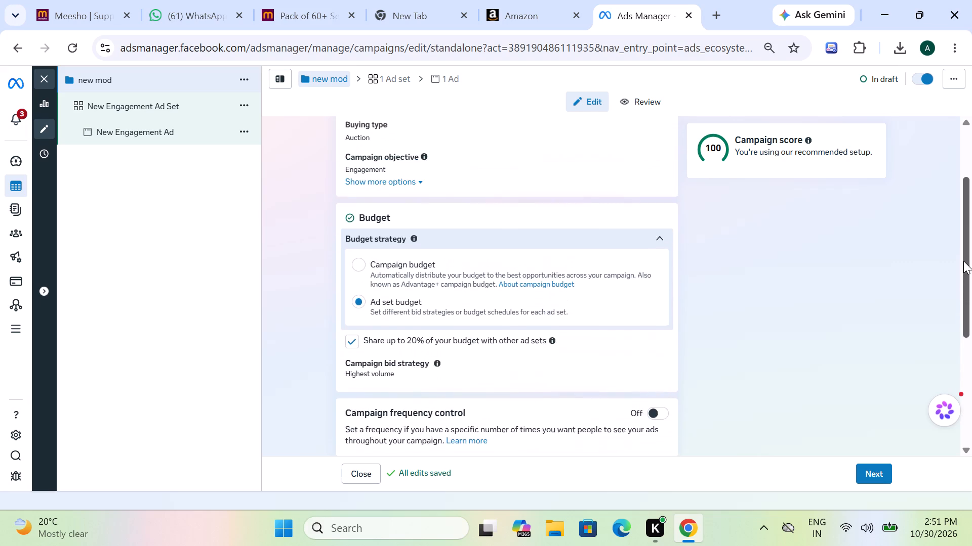
{"action": "left_click_drag", "start_coordinate": [963, 261], "coordinate": [970, 191]}
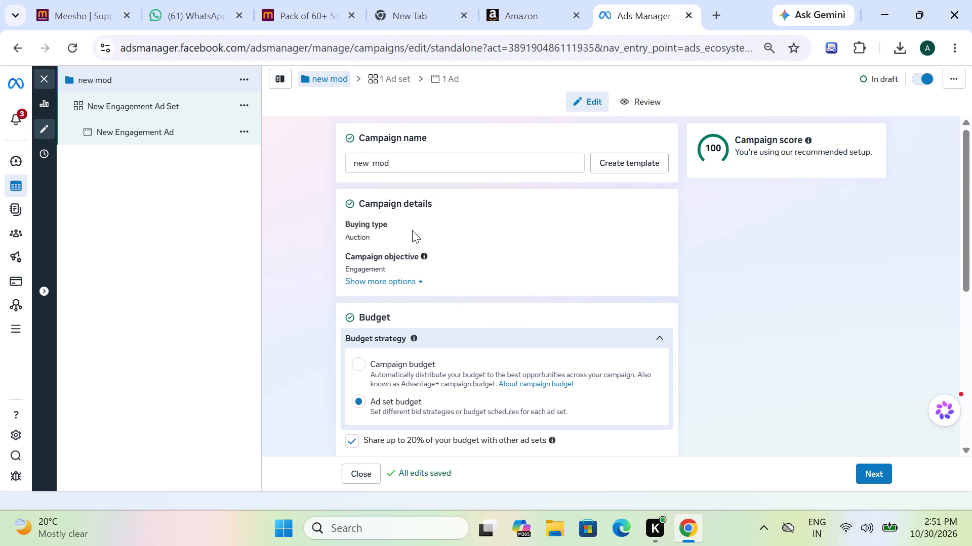
{"action": "left_click", "coordinate": [650, 223]}
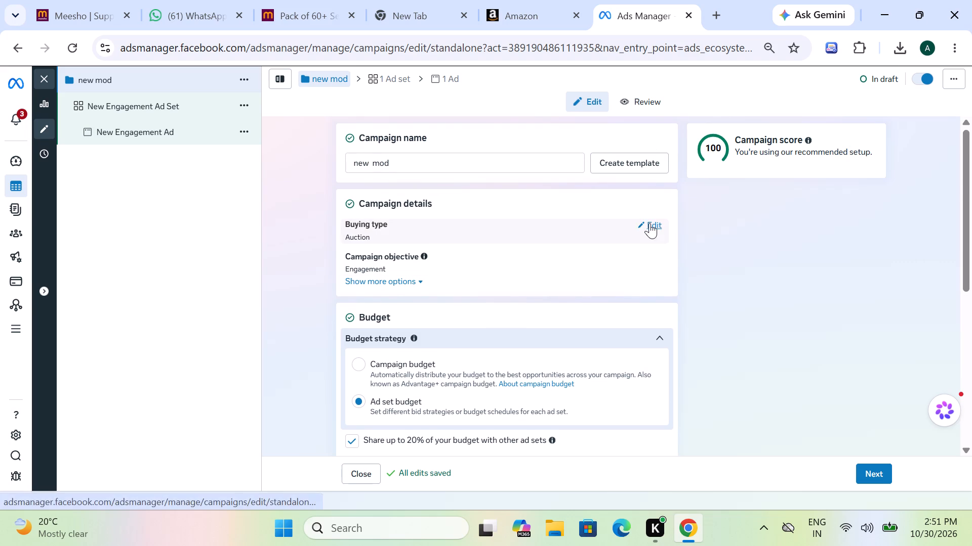
{"action": "left_click", "coordinate": [654, 238]}
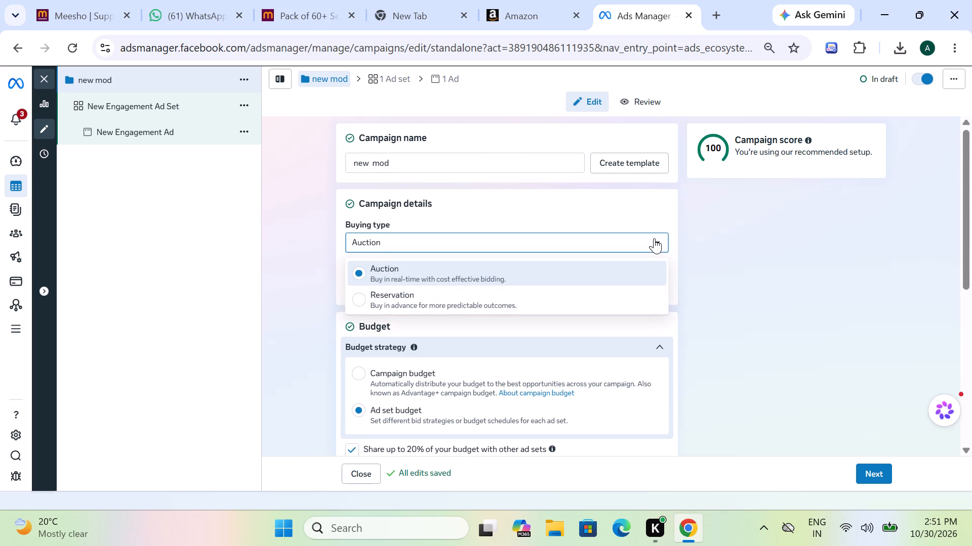
{"action": "left_click", "coordinate": [756, 257]}
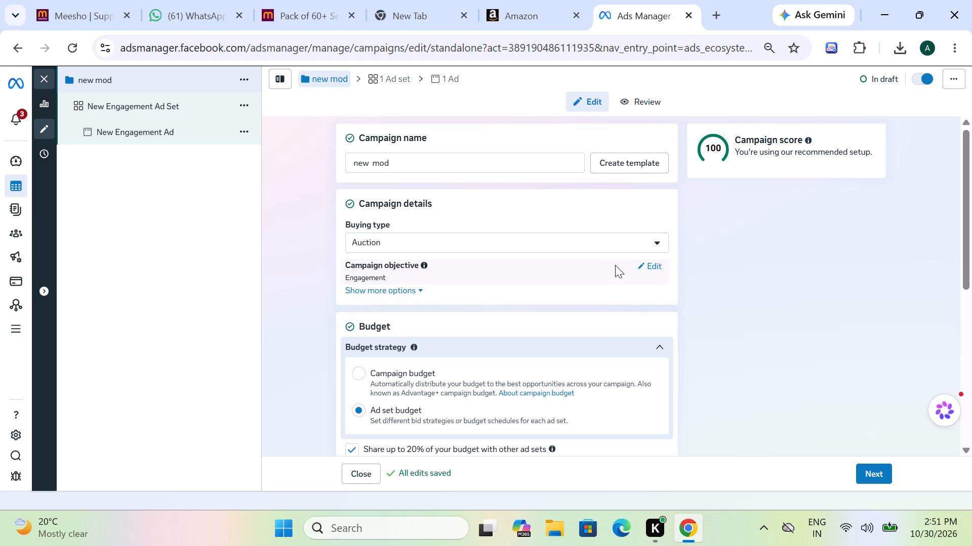
{"action": "left_click", "coordinate": [651, 266]}
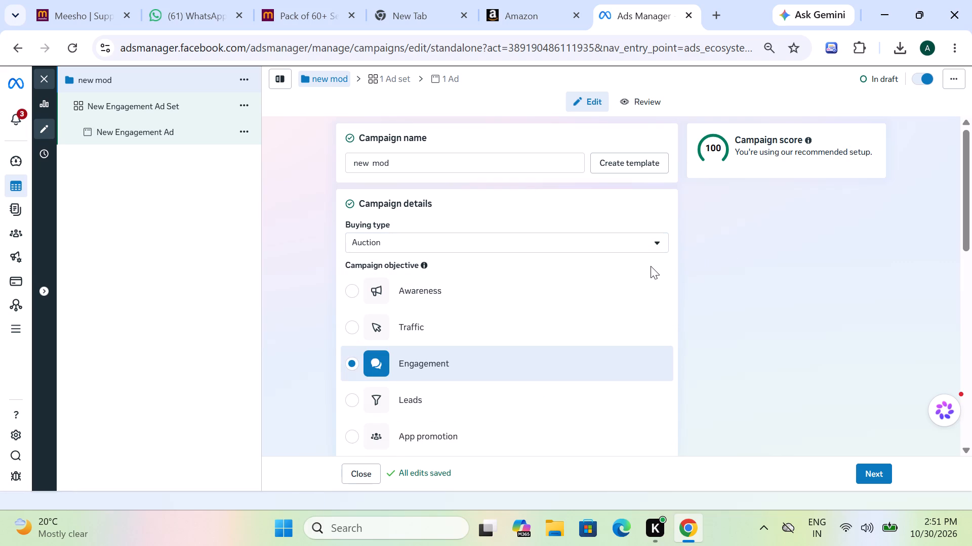
{"action": "left_click", "coordinate": [808, 302]}
{"action": "left_click", "coordinate": [646, 245]}
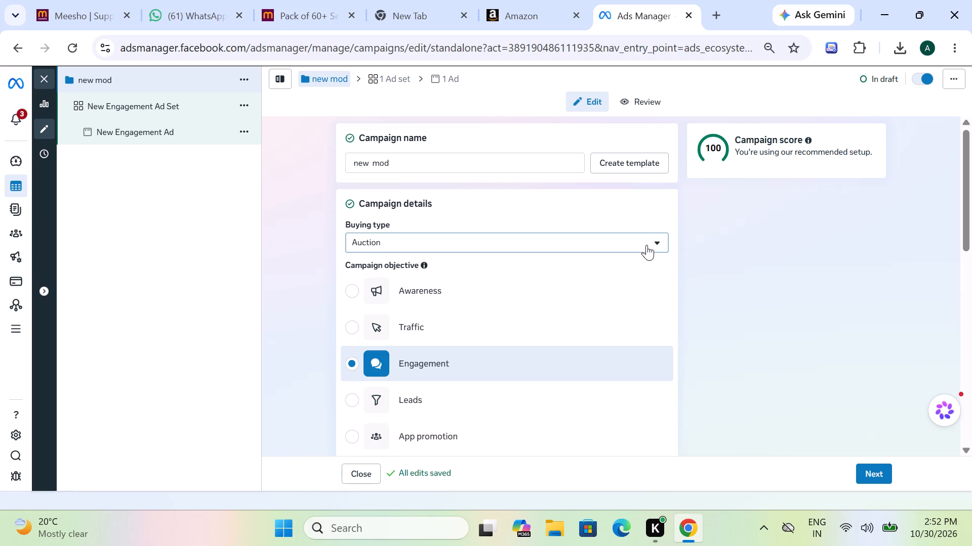
{"action": "left_click", "coordinate": [645, 246]}
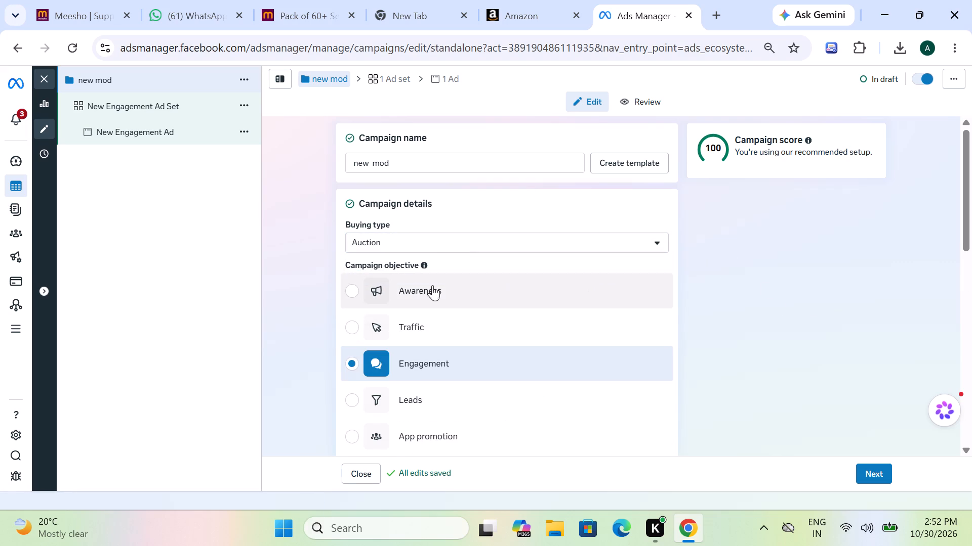
{"action": "left_click", "coordinate": [351, 365]}
{"action": "left_click", "coordinate": [495, 362]}
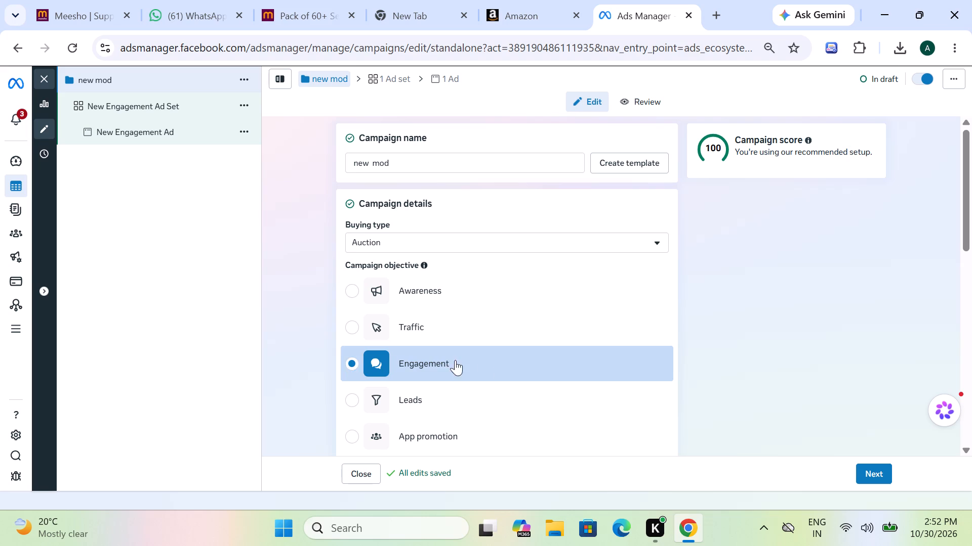
{"action": "left_click", "coordinate": [308, 310]}
Review the campaign's budget, frequency control and A/B test settings and the available special ad categories, declaring none.
{"action": "scroll", "coordinate": [659, 260], "scroll_direction": "down", "scroll_amount": 2}
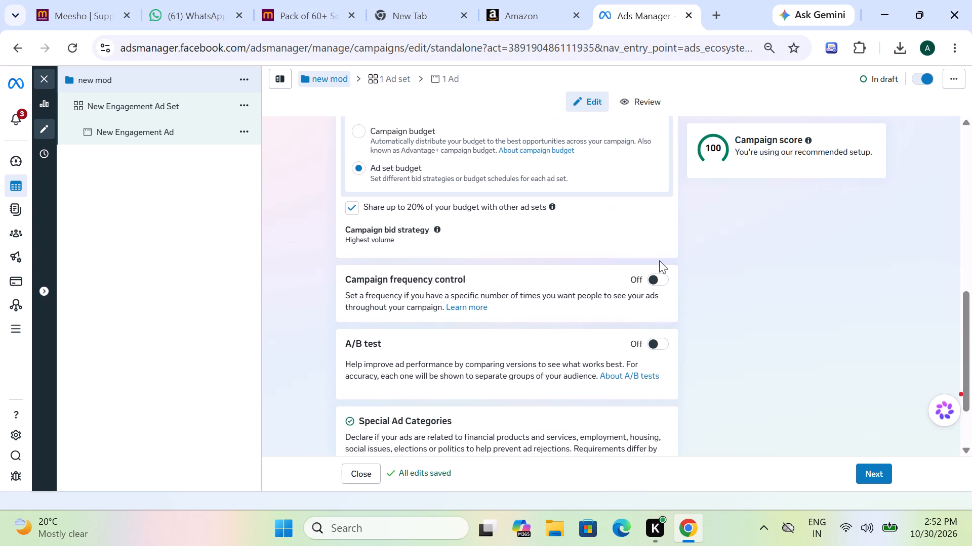
{"action": "scroll", "coordinate": [659, 262], "scroll_direction": "down", "scroll_amount": 7}
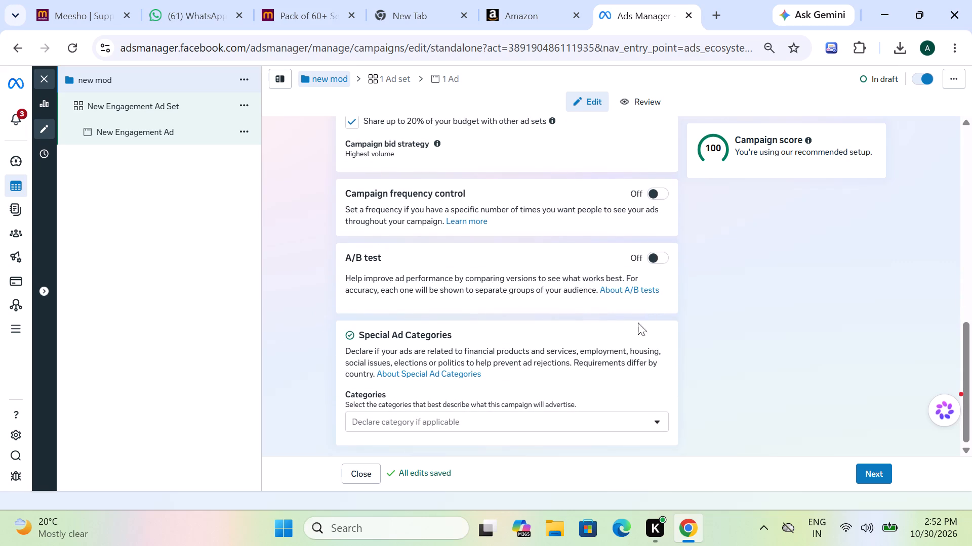
{"action": "left_click", "coordinate": [585, 422]}
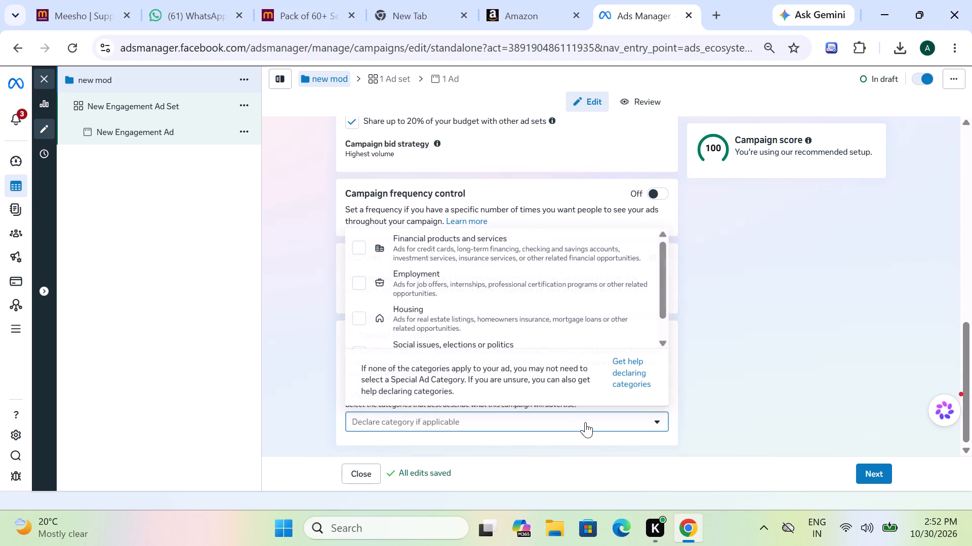
{"action": "scroll", "coordinate": [547, 288], "scroll_direction": "down", "scroll_amount": 7}
{"action": "scroll", "coordinate": [547, 288], "scroll_direction": "up", "scroll_amount": 5}
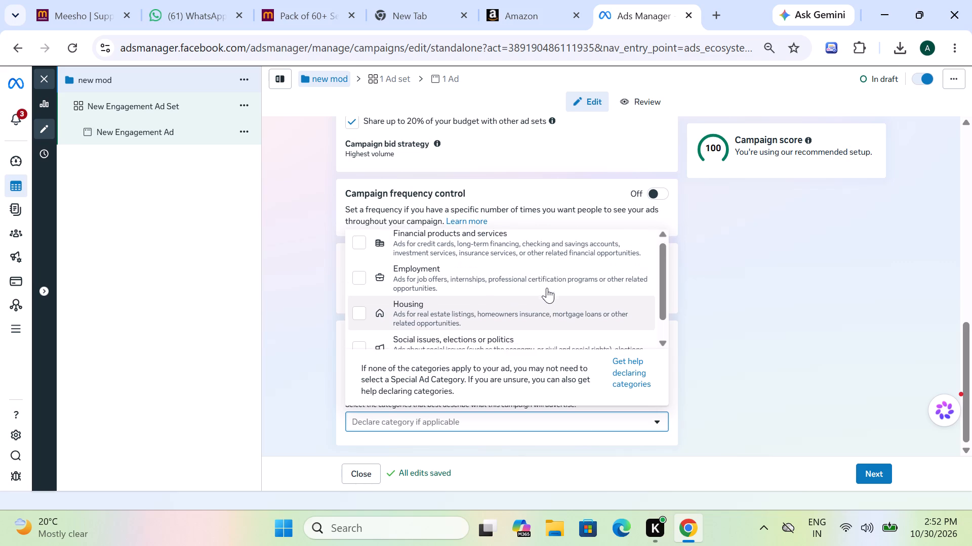
{"action": "left_click", "coordinate": [741, 311]}
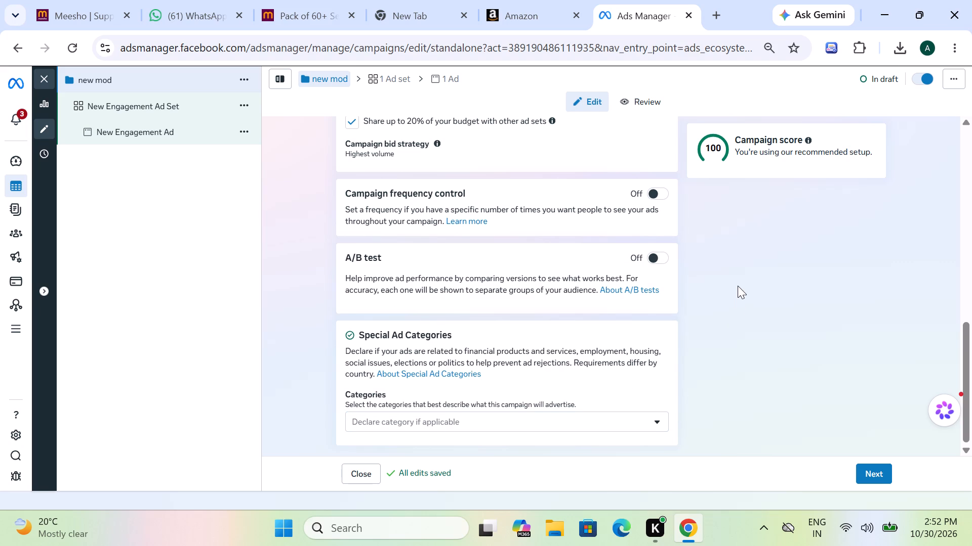
Continue to the ad set level and set the ad set's Facebook Page to KDS studio.
{"action": "left_click", "coordinate": [873, 474]}
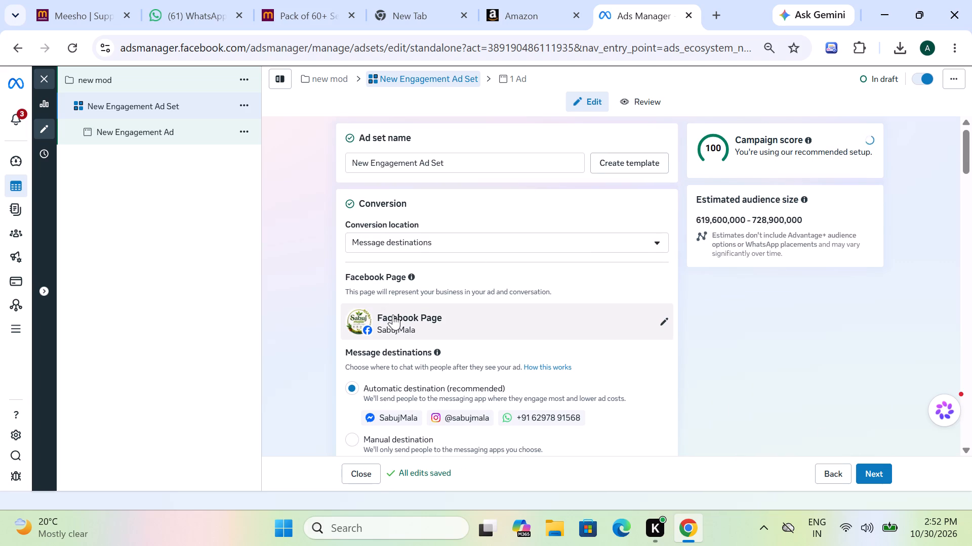
{"action": "left_click", "coordinate": [664, 319]}
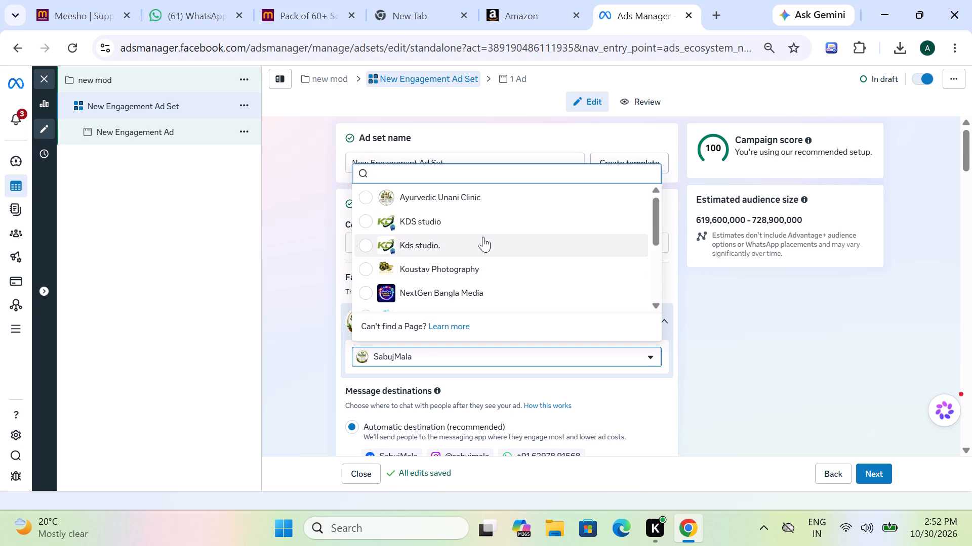
{"action": "left_click", "coordinate": [481, 220]}
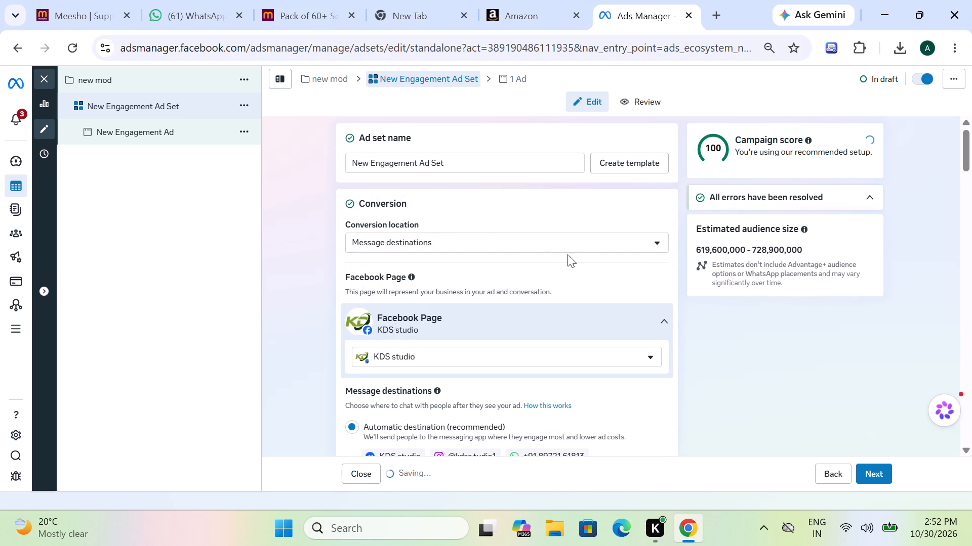
Review the ad set's conversion location options, keeping Message destinations.
{"action": "left_click", "coordinate": [582, 244]}
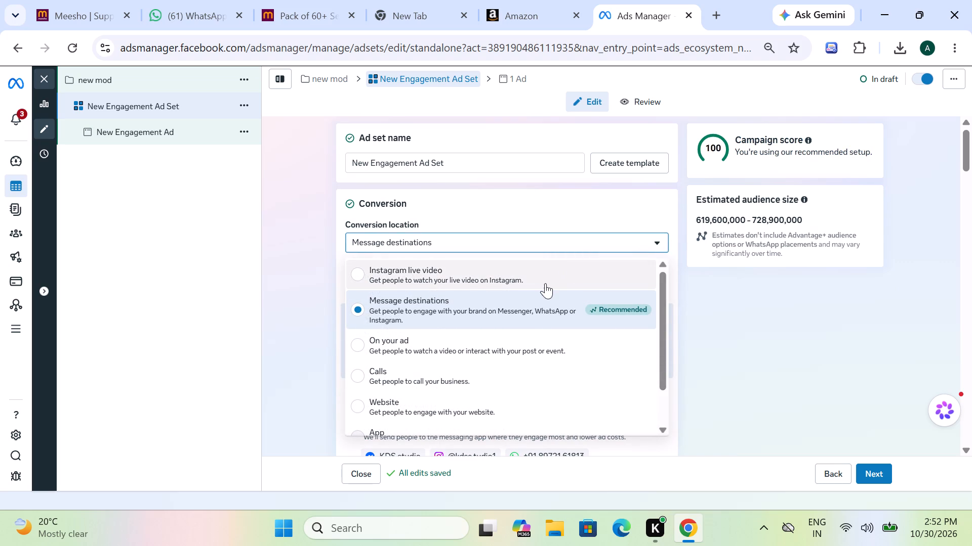
{"action": "scroll", "coordinate": [545, 283], "scroll_direction": "down", "scroll_amount": 7}
{"action": "scroll", "coordinate": [533, 335], "scroll_direction": "up", "scroll_amount": 5}
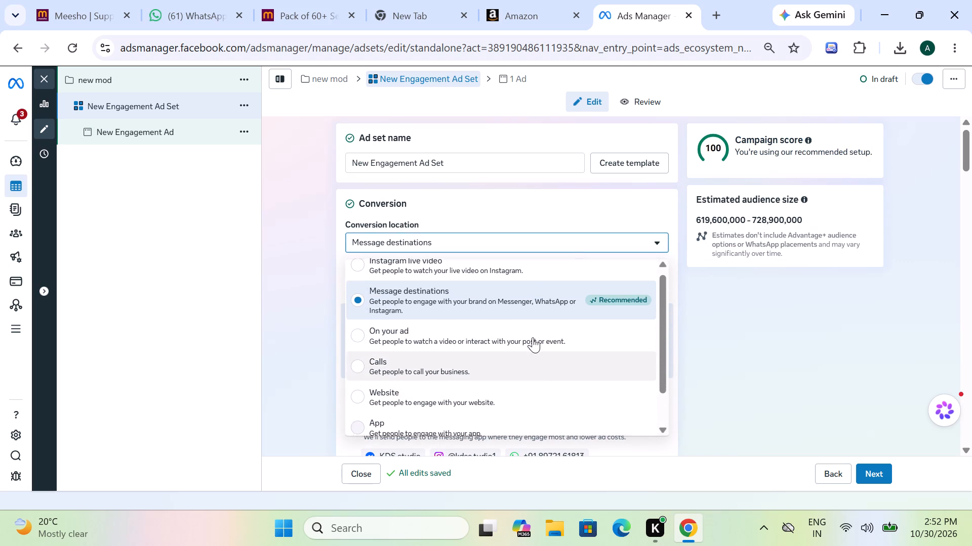
{"action": "left_click", "coordinate": [767, 328]}
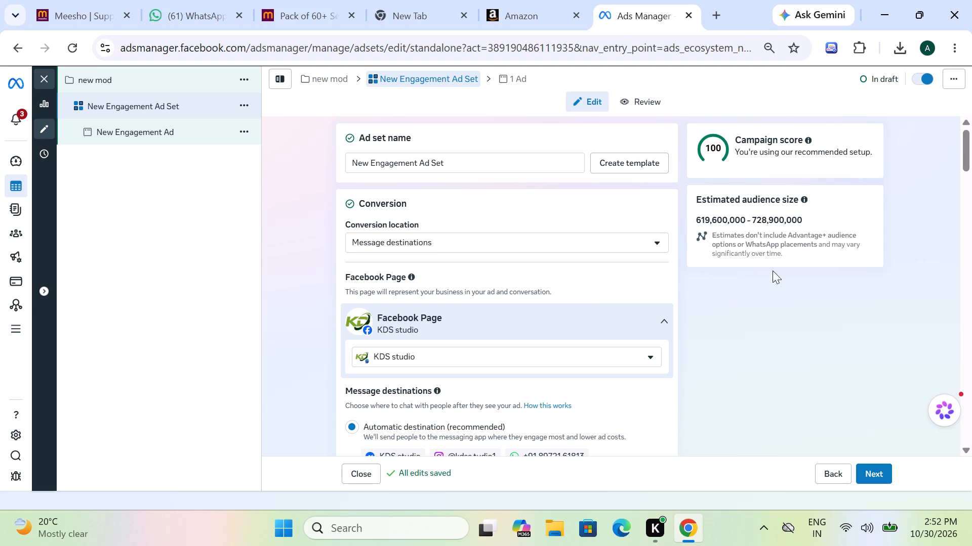
Switch the message destinations to Manual destination and exclude Instagram, keeping Messenger and WhatsApp.
{"action": "scroll", "coordinate": [659, 285], "scroll_direction": "down", "scroll_amount": 1}
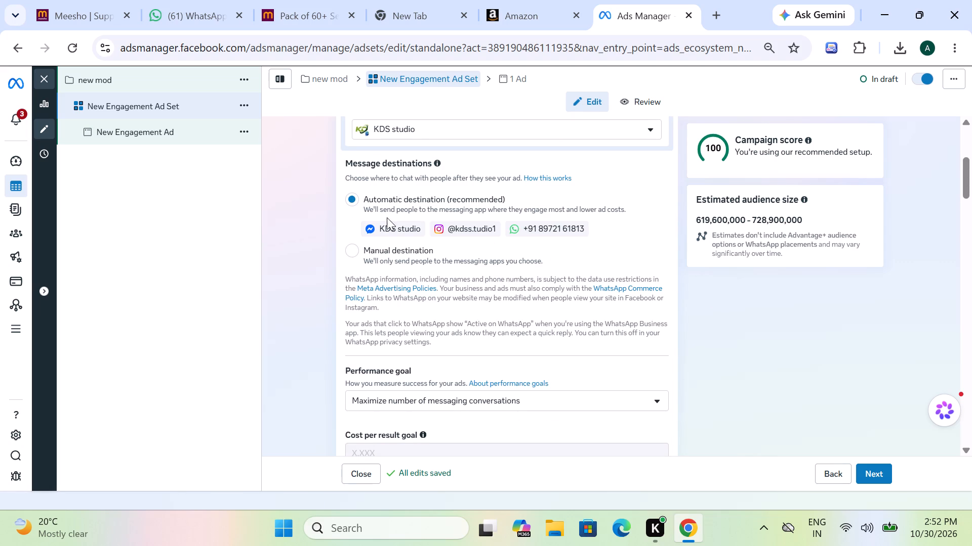
{"action": "left_click", "coordinate": [351, 248]}
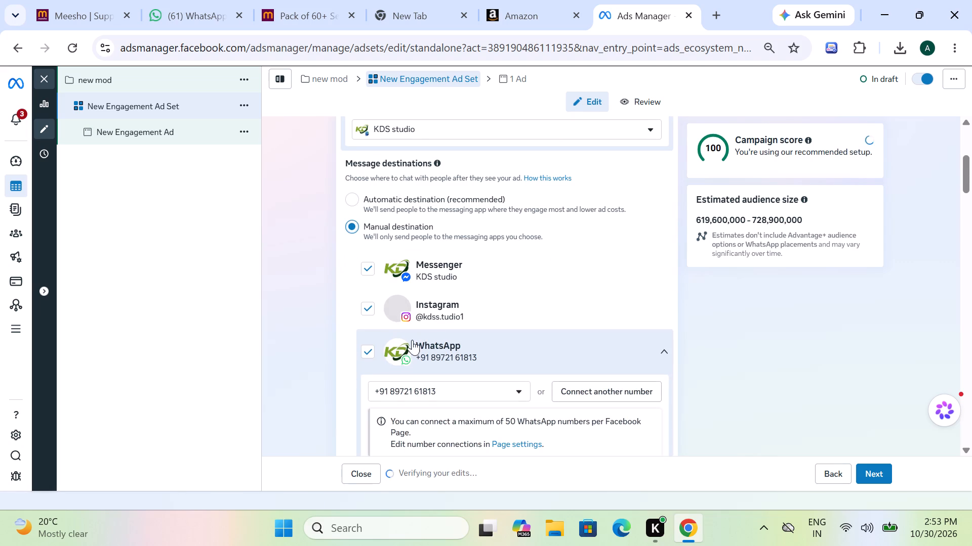
{"action": "left_click", "coordinate": [374, 308]}
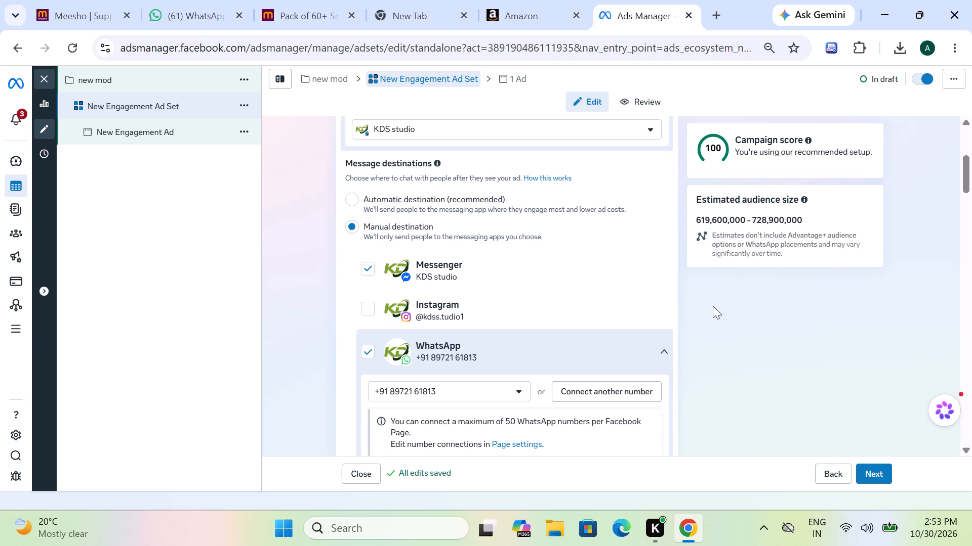
Review the WhatsApp destination settings and the performance goal options, keeping Maximize number of messaging conversations.
{"action": "scroll", "coordinate": [713, 306], "scroll_direction": "down", "scroll_amount": 1}
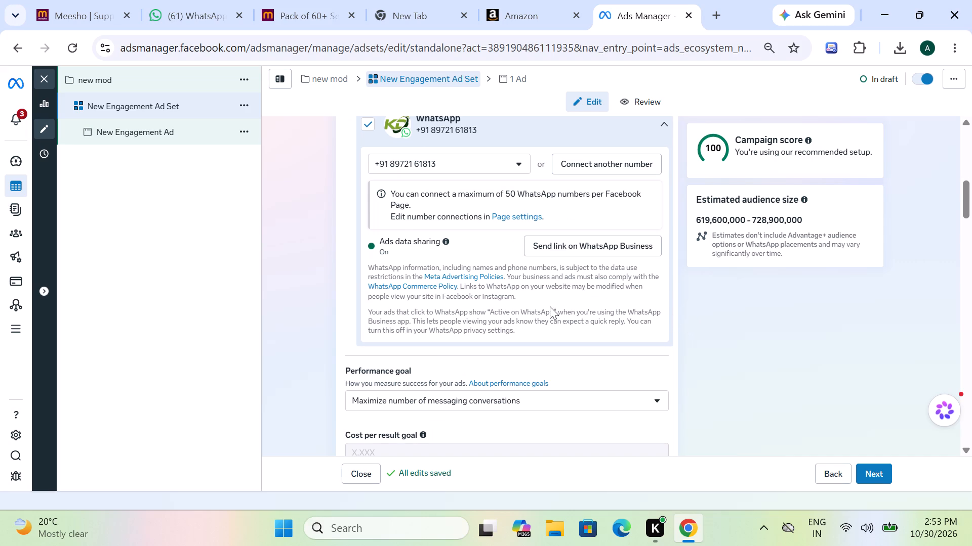
{"action": "scroll", "coordinate": [561, 307], "scroll_direction": "down", "scroll_amount": 1}
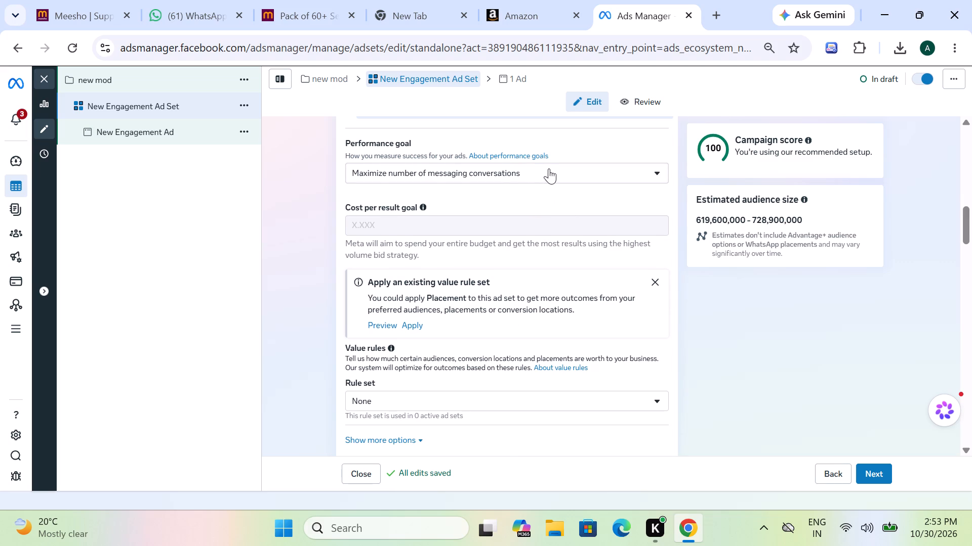
{"action": "left_click", "coordinate": [550, 168]}
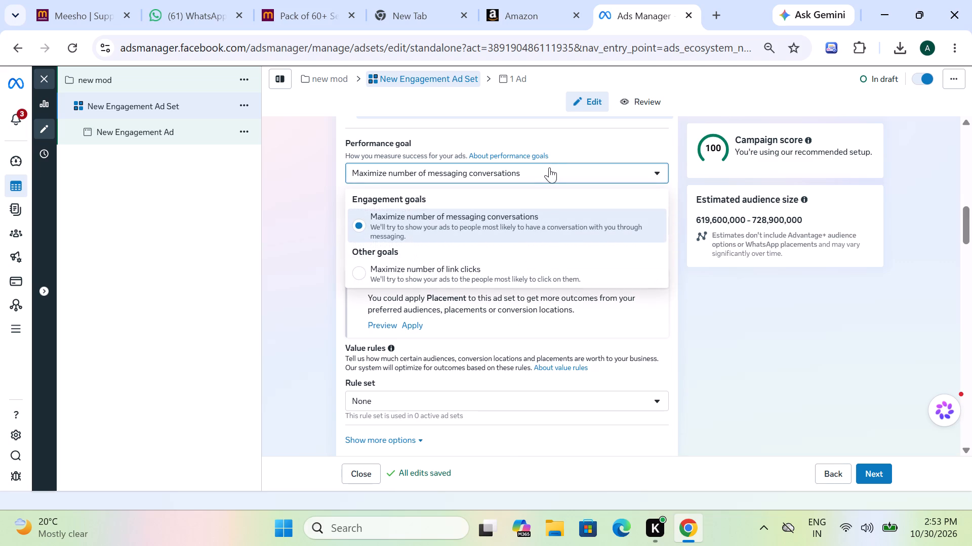
{"action": "left_click", "coordinate": [746, 324]}
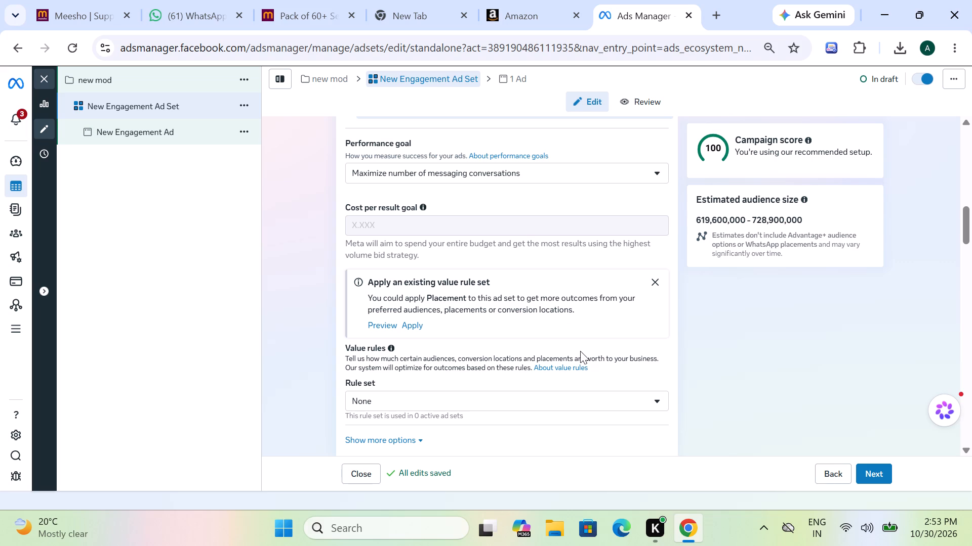
Check the value rule sets available for the new engagement ad set, keeping None.
{"action": "scroll", "coordinate": [581, 346], "scroll_direction": "down", "scroll_amount": 1}
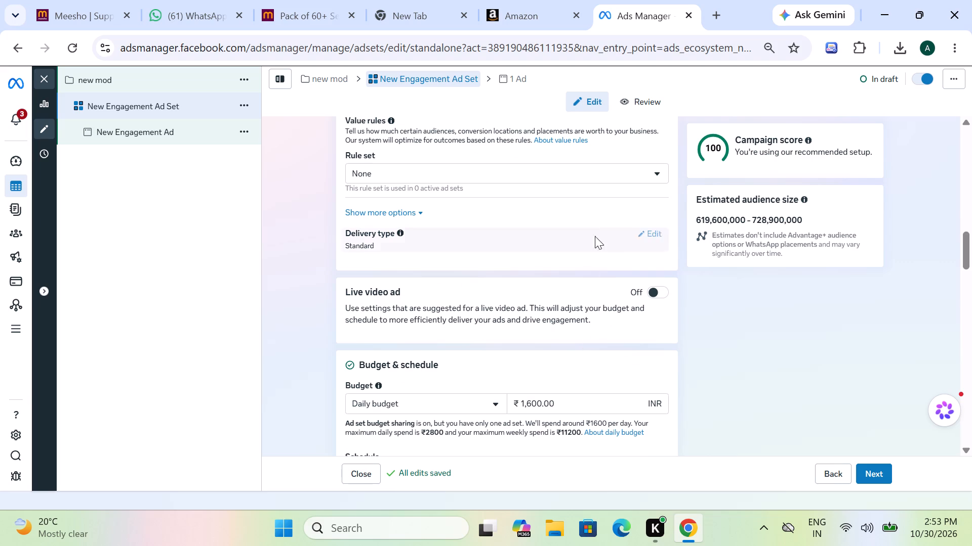
{"action": "left_click", "coordinate": [626, 178]}
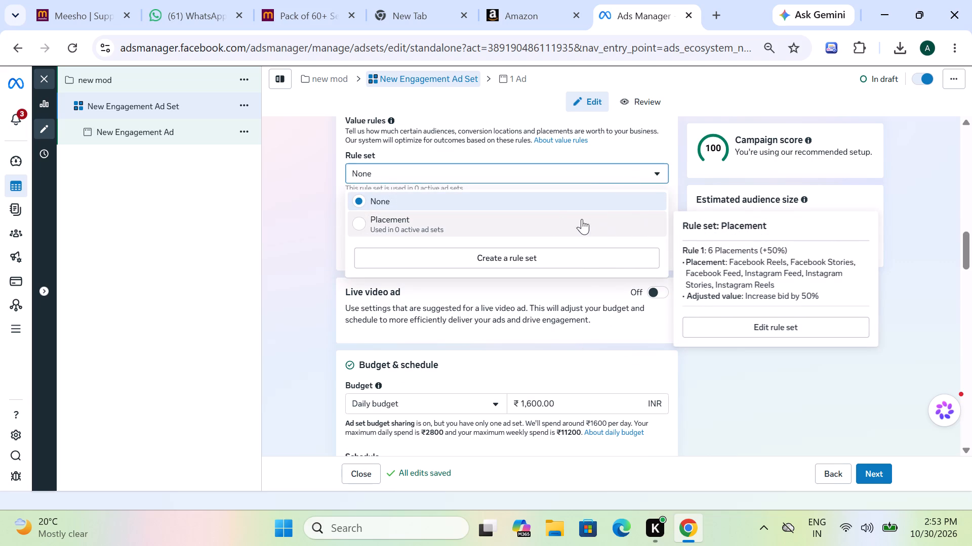
{"action": "left_click", "coordinate": [715, 360]}
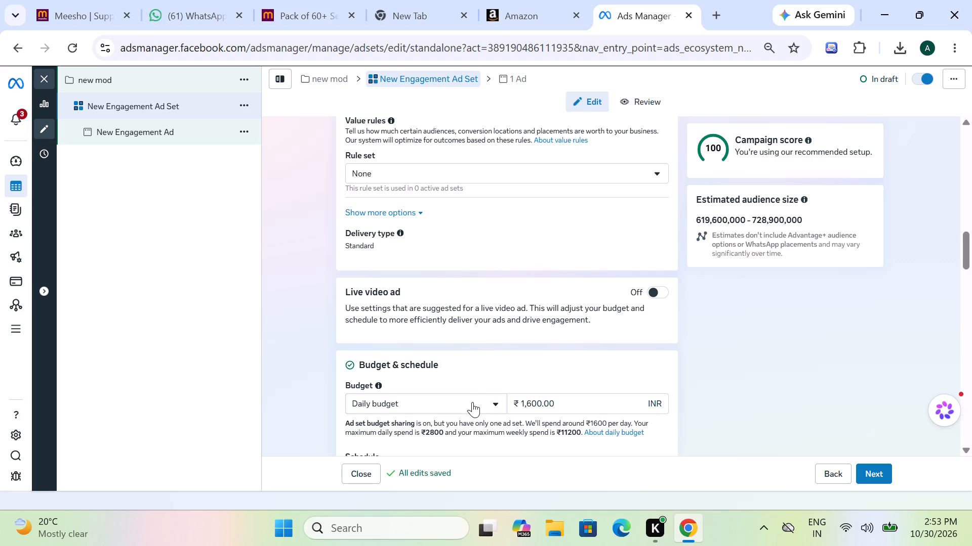
Set the ad set's daily budget to ₹100.
{"action": "left_click_drag", "start_coordinate": [597, 407], "coordinate": [507, 407]}
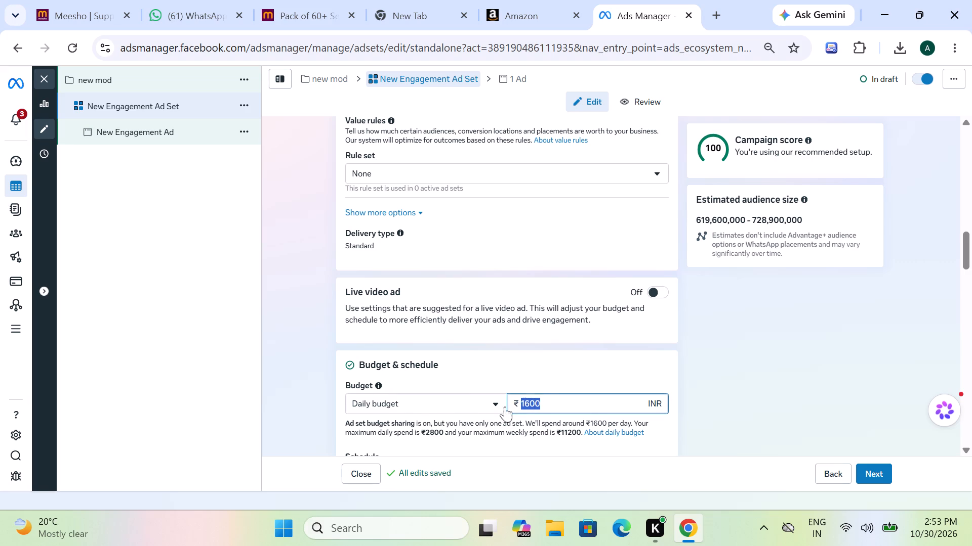
{"action": "key", "text": "1"}
{"action": "key", "text": "0"}
{"action": "key", "text": "0"}
{"action": "left_click", "coordinate": [639, 357]}
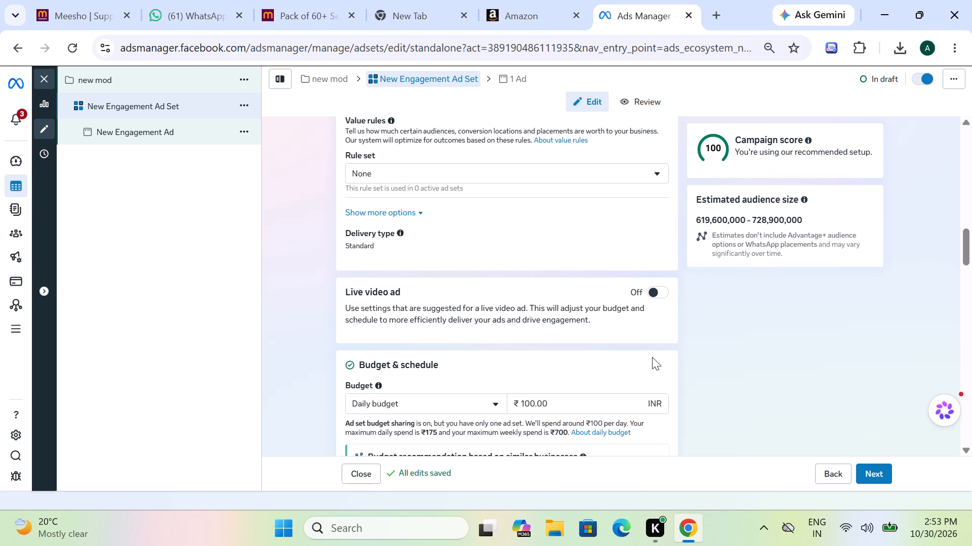
Set the ad set's audience location to the state of West Bengal instead of all of India.
{"action": "scroll", "coordinate": [636, 331], "scroll_direction": "down", "scroll_amount": 1}
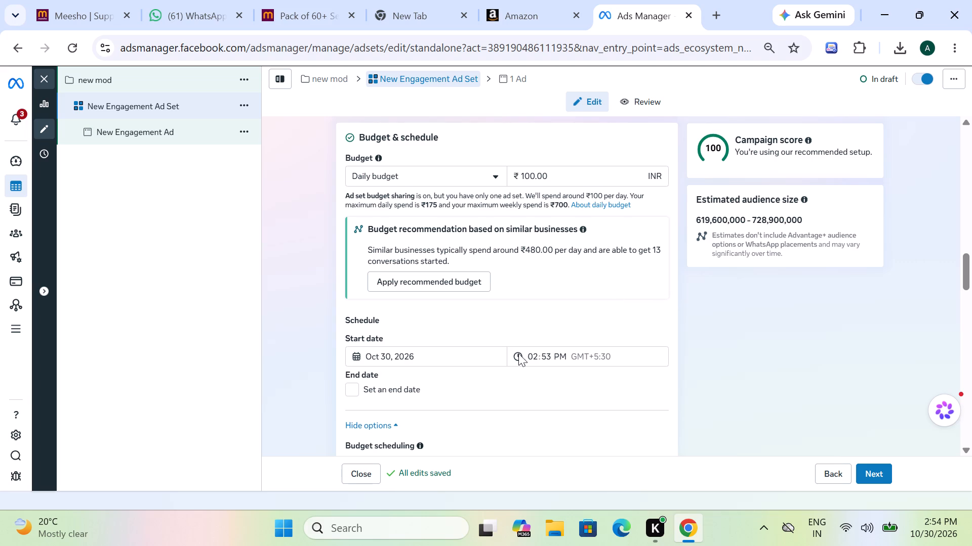
{"action": "scroll", "coordinate": [544, 310], "scroll_direction": "down", "scroll_amount": 1}
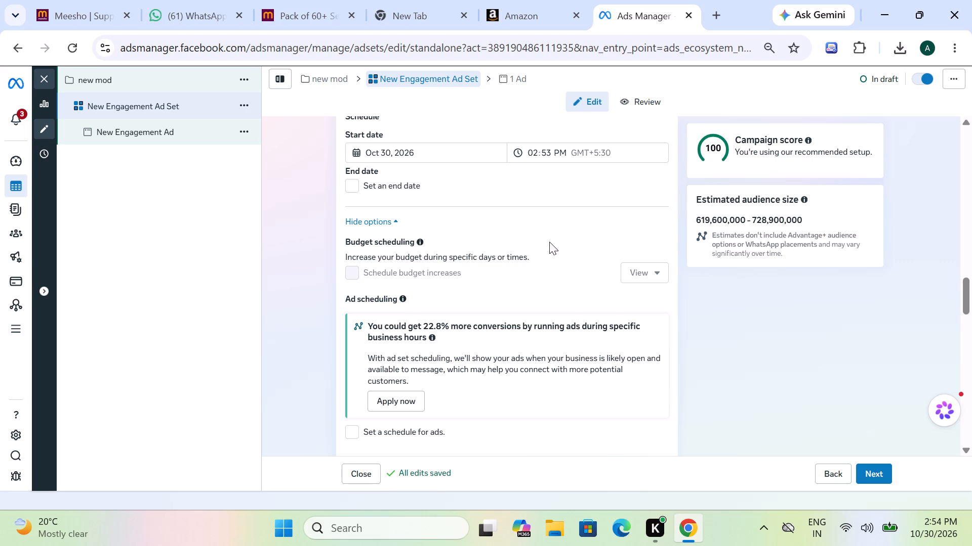
{"action": "scroll", "coordinate": [549, 242], "scroll_direction": "down", "scroll_amount": 1}
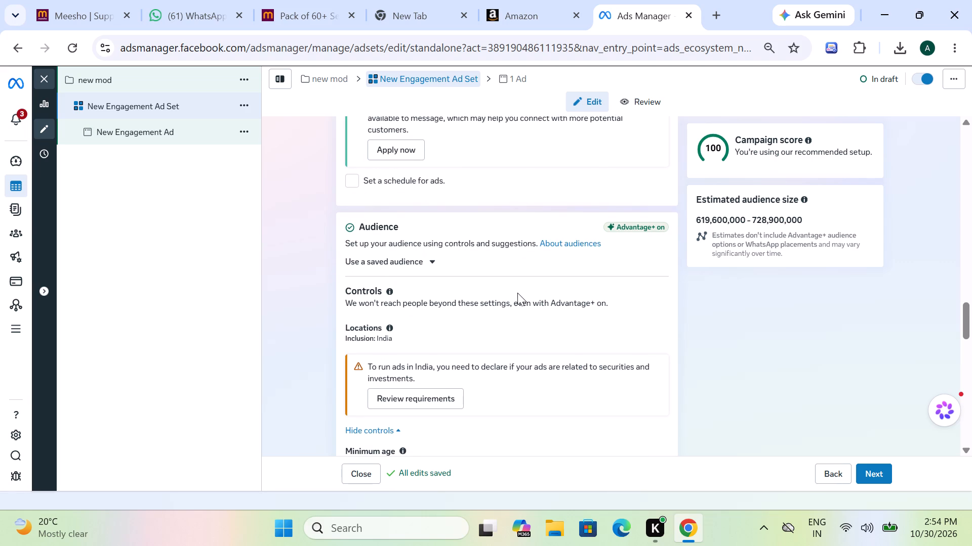
{"action": "left_click", "coordinate": [663, 327]}
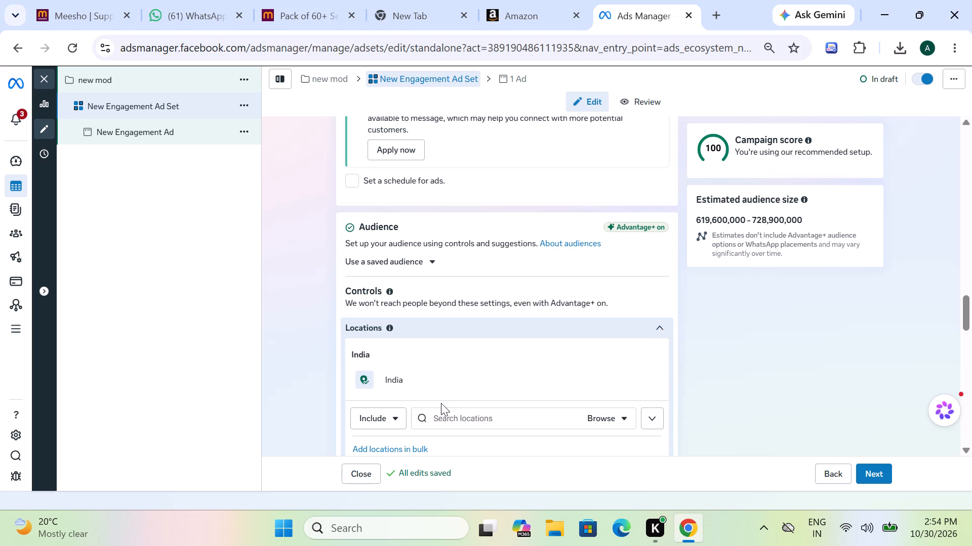
{"action": "left_click", "coordinate": [475, 420]}
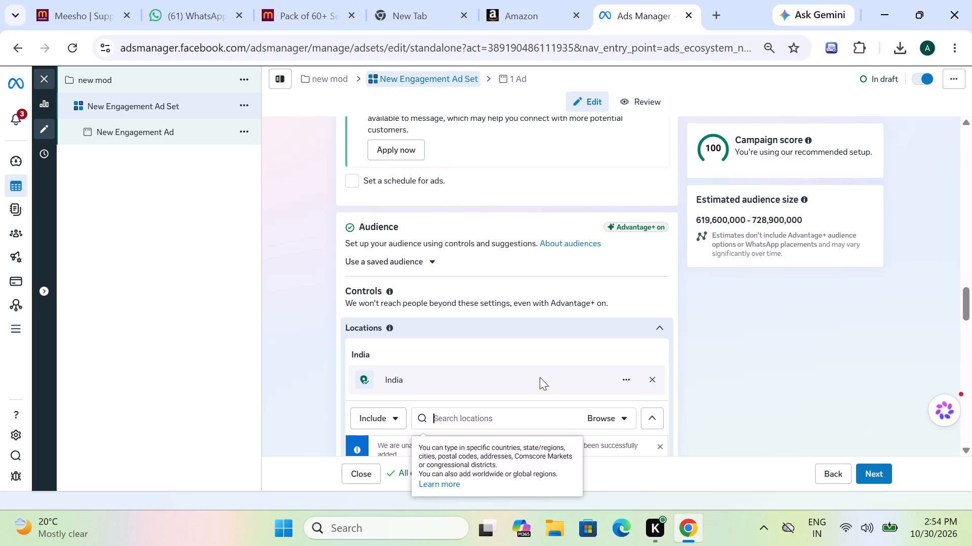
{"action": "left_click", "coordinate": [650, 377]}
{"action": "left_click", "coordinate": [506, 411]}
{"action": "type", "text": "wes"}
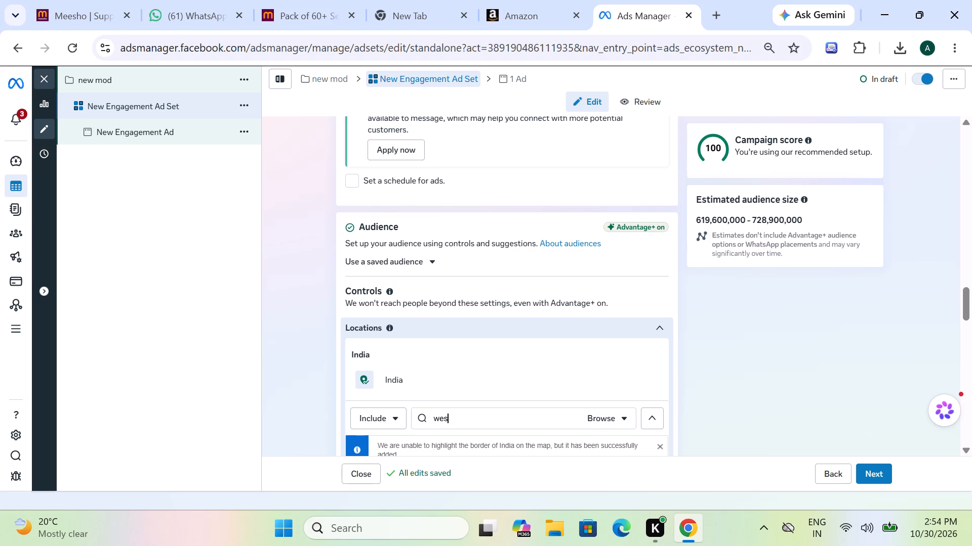
{"action": "key", "text": "r"}
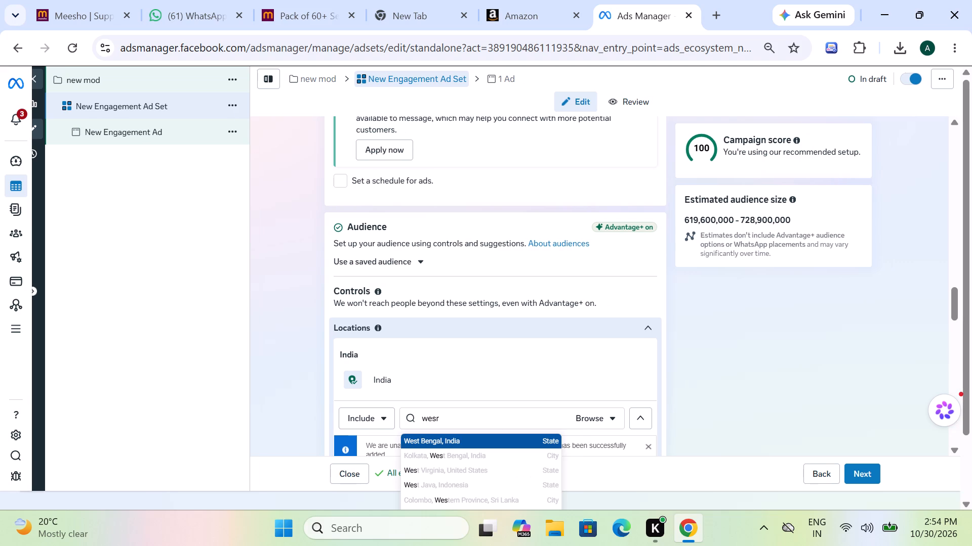
{"action": "key", "text": "BackSpace"}
{"action": "type", "text": "t b"}
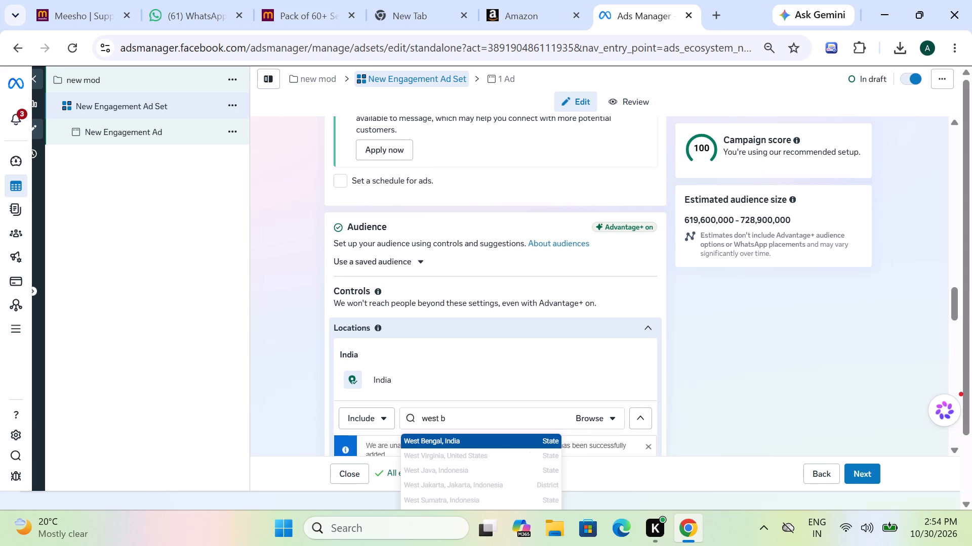
{"action": "key", "text": "e"}
{"action": "type", "text": "ng"}
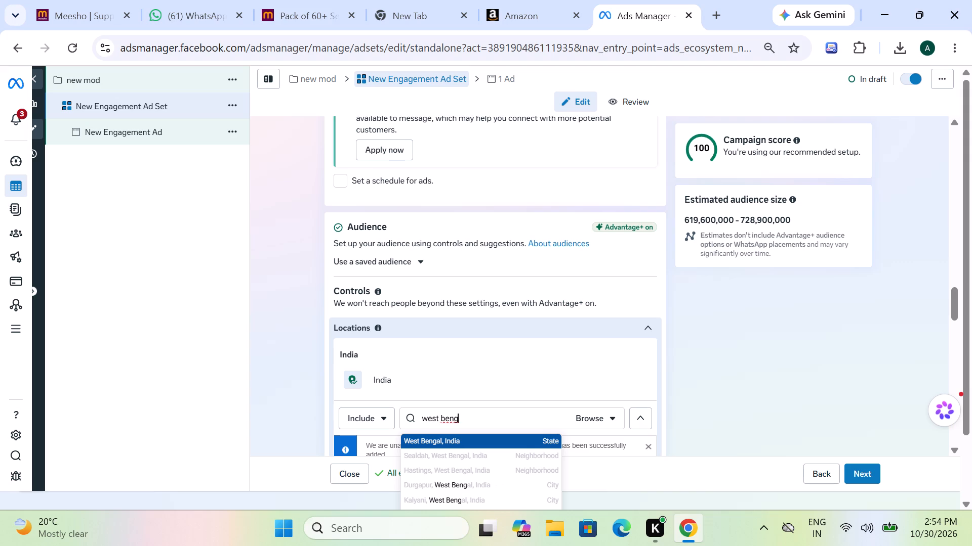
{"action": "key", "text": "a"}
{"action": "key", "text": "l"}
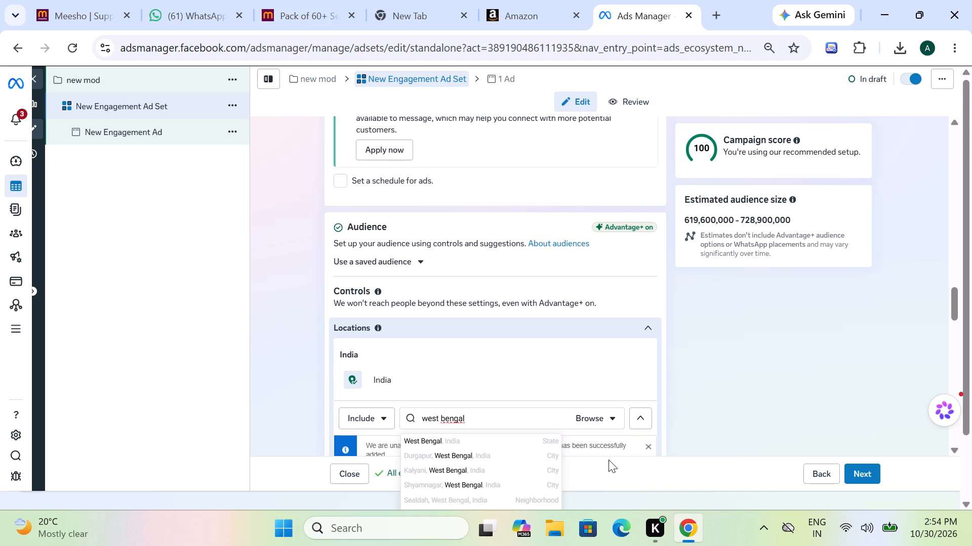
{"action": "left_click", "coordinate": [528, 439]}
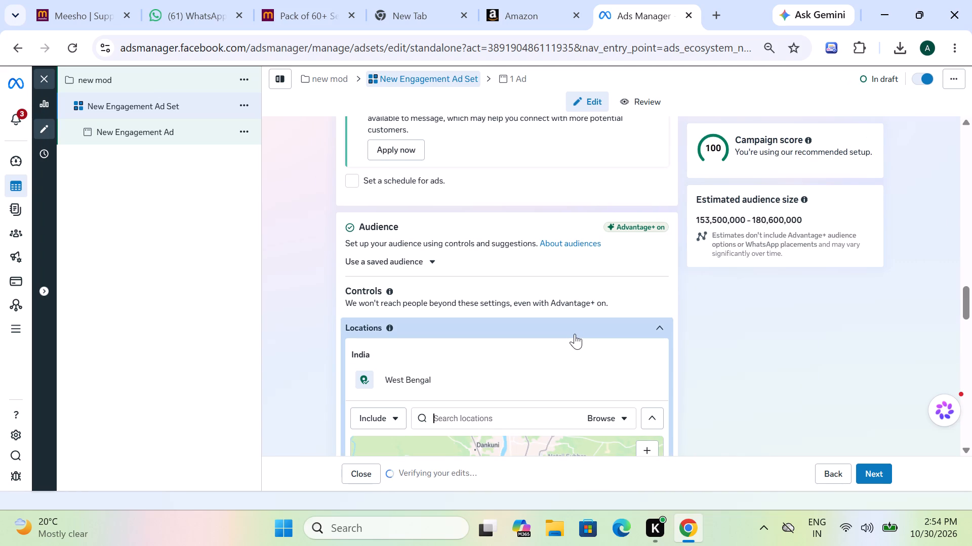
{"action": "scroll", "coordinate": [664, 286], "scroll_direction": "down", "scroll_amount": 1}
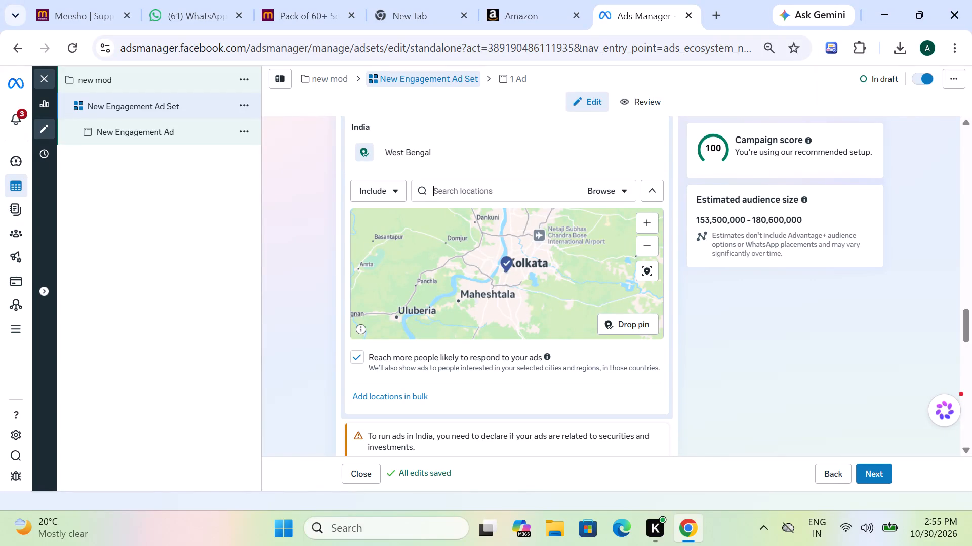
{"action": "scroll", "coordinate": [567, 334], "scroll_direction": "up", "scroll_amount": 1}
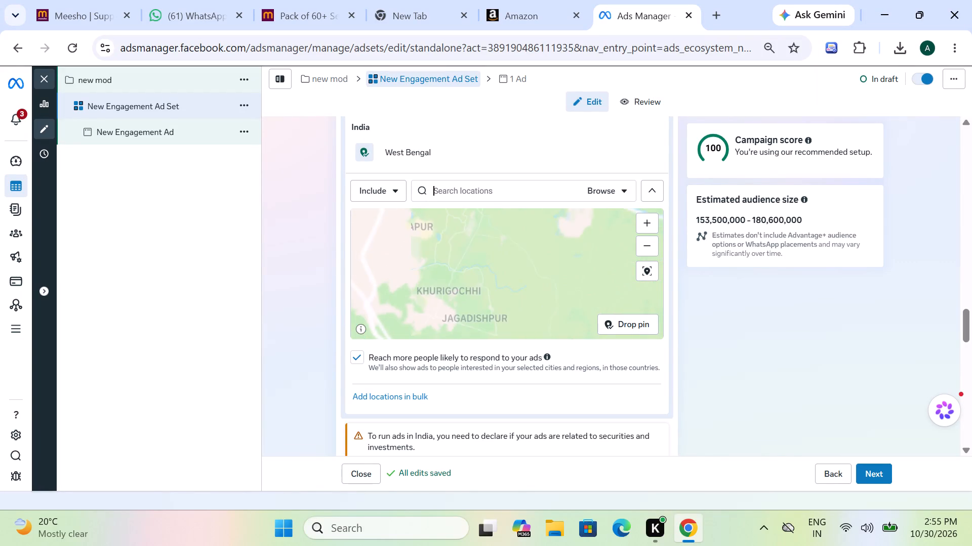
{"action": "scroll", "coordinate": [566, 336], "scroll_direction": "down", "scroll_amount": 3}
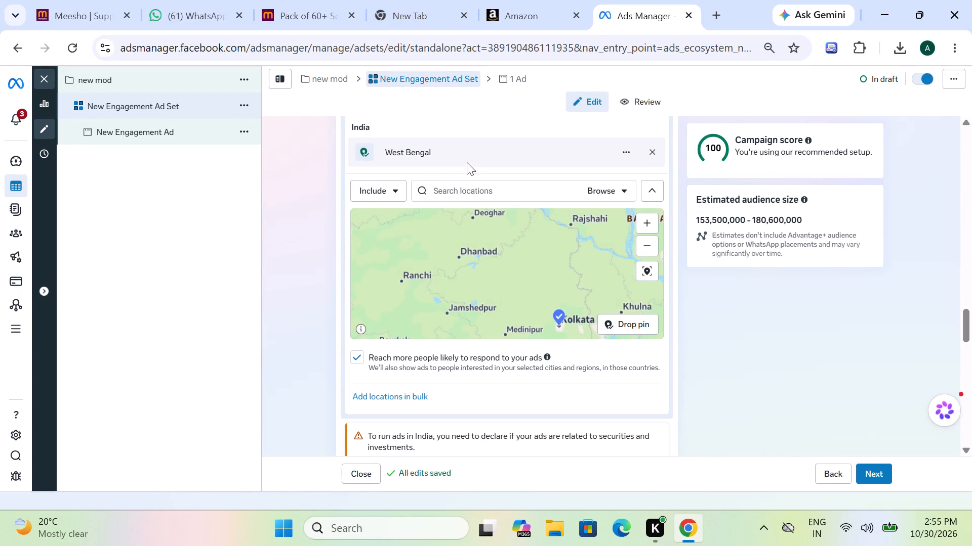
{"action": "scroll", "coordinate": [470, 160], "scroll_direction": "up", "scroll_amount": 1}
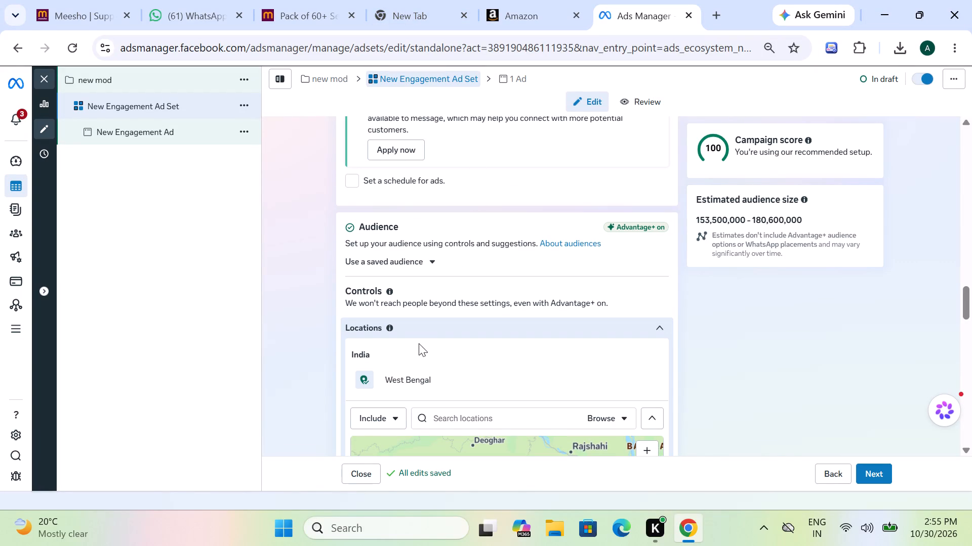
{"action": "left_click", "coordinate": [662, 327]}
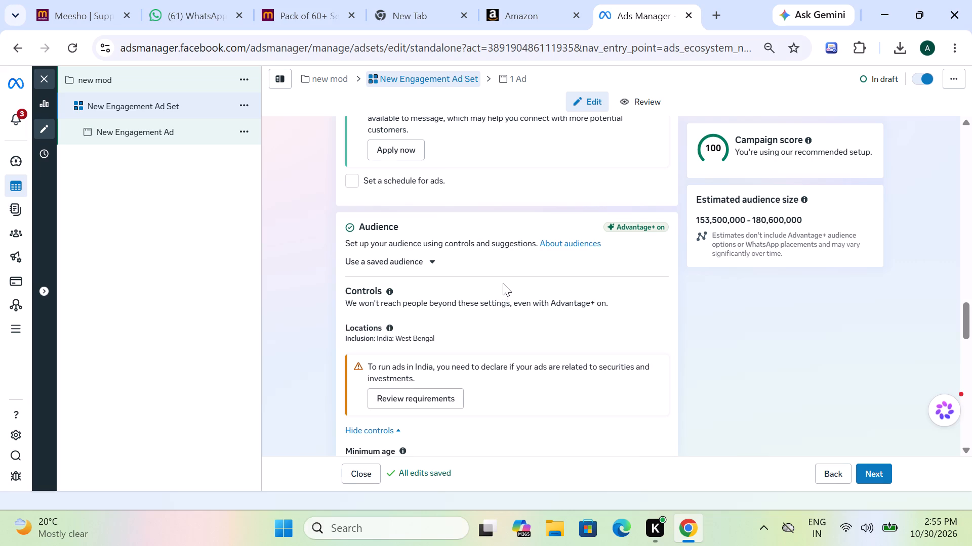
Check which saved audiences are available for the ad set.
{"action": "left_click", "coordinate": [433, 261]}
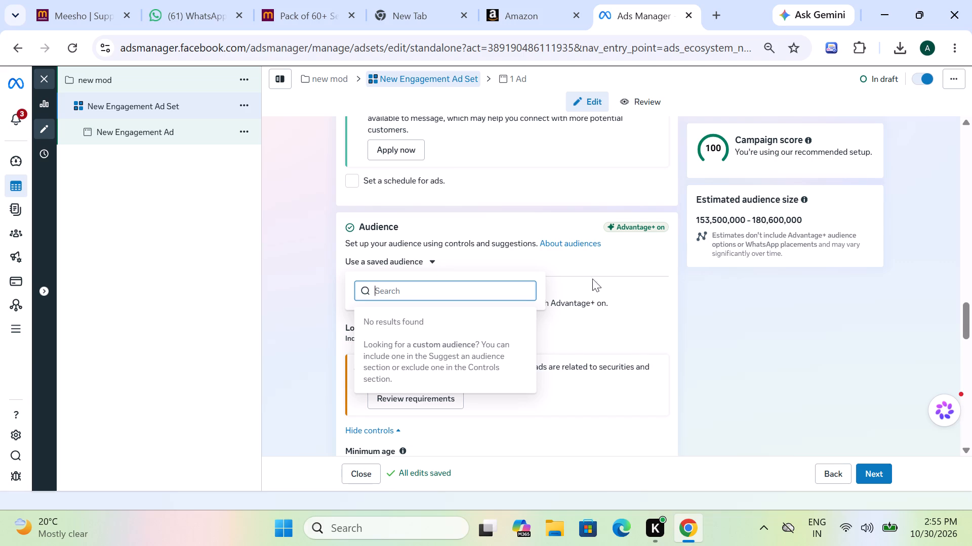
{"action": "left_click", "coordinate": [608, 272]}
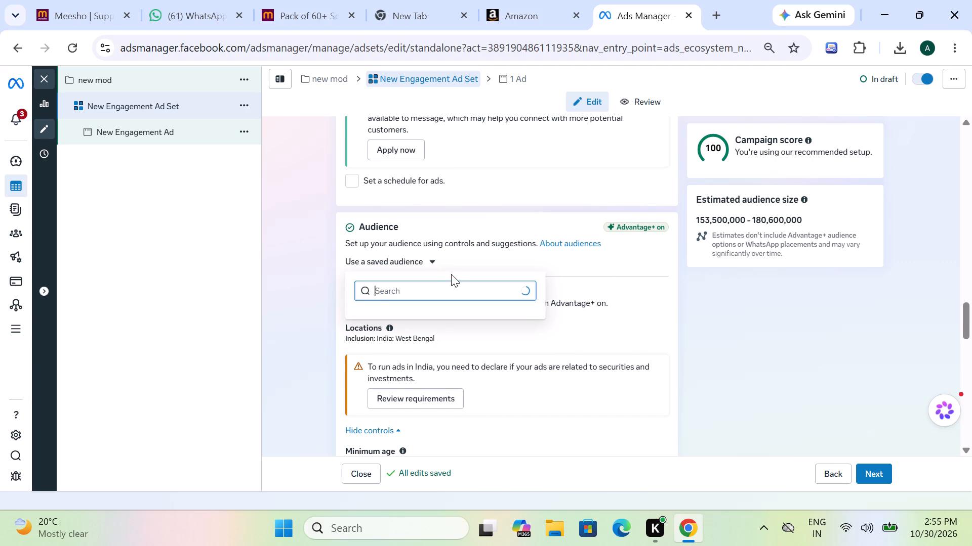
Review the ad set's audience controls, India policy requirements, placements and brand safety settings, keeping the placement value rule set at None.
{"action": "scroll", "coordinate": [451, 274], "scroll_direction": "down", "scroll_amount": 1}
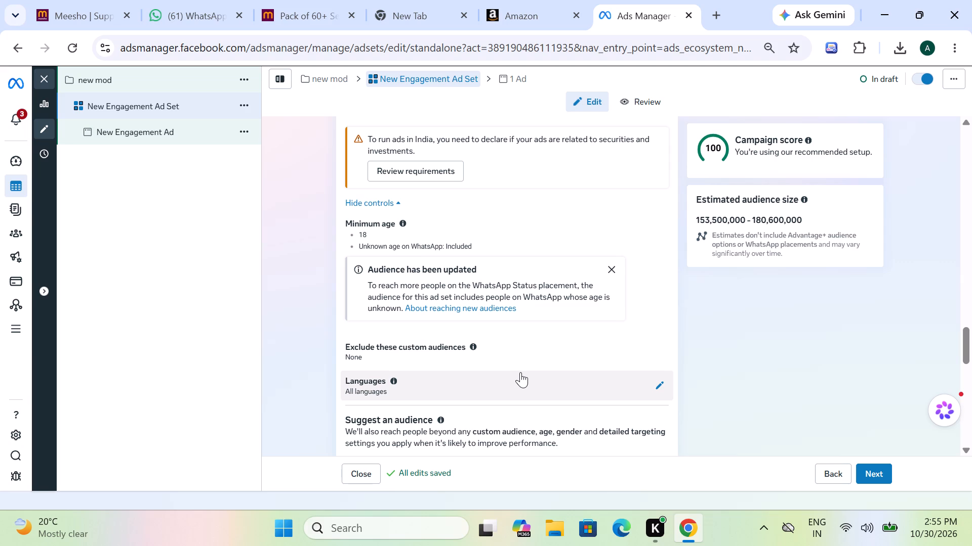
{"action": "scroll", "coordinate": [520, 372], "scroll_direction": "down", "scroll_amount": 1}
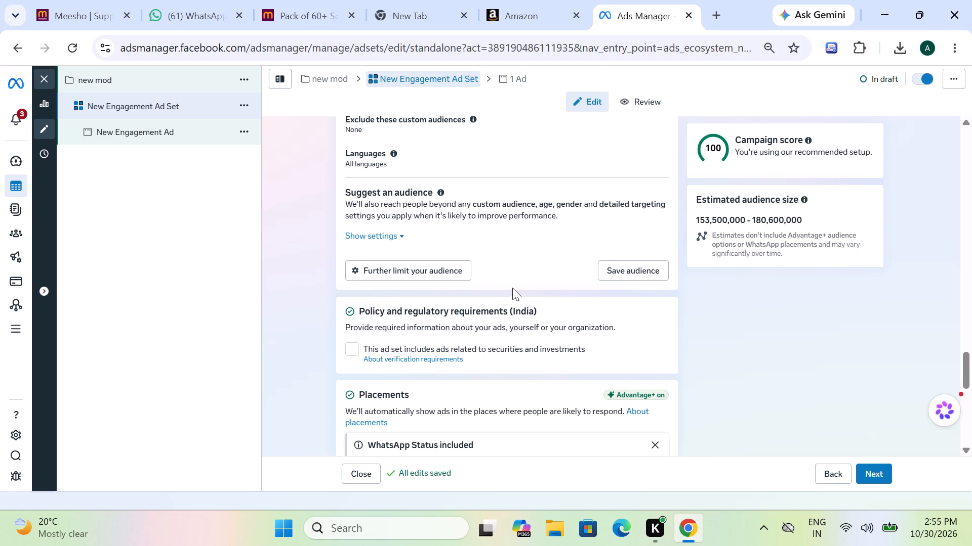
{"action": "scroll", "coordinate": [527, 264], "scroll_direction": "down", "scroll_amount": 1}
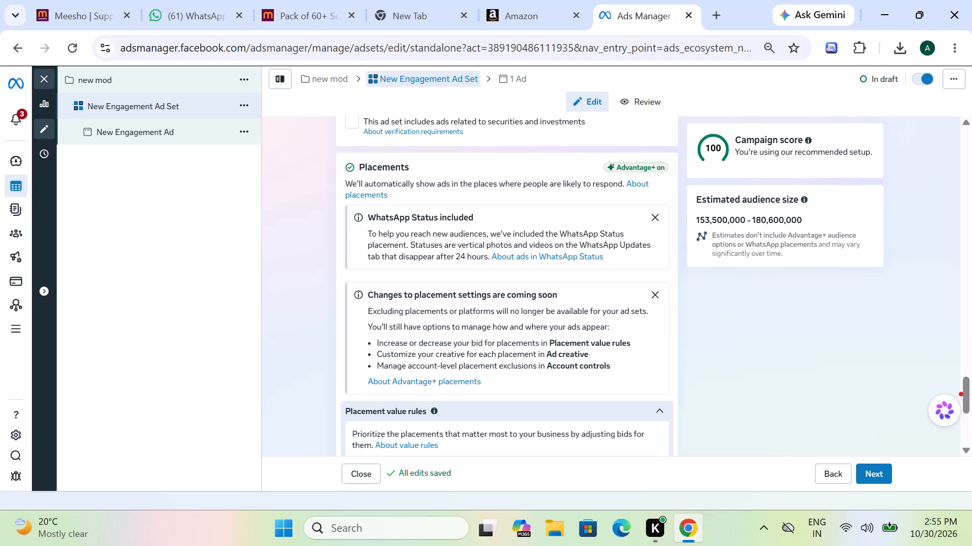
{"action": "scroll", "coordinate": [495, 243], "scroll_direction": "down", "scroll_amount": 1}
{"action": "left_click", "coordinate": [506, 254]}
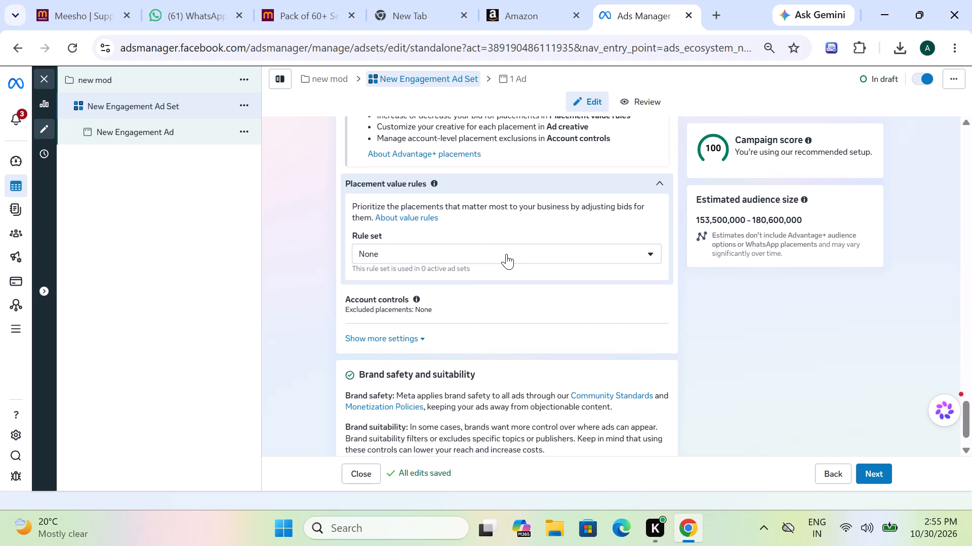
{"action": "left_click", "coordinate": [508, 253]}
{"action": "scroll", "coordinate": [507, 277], "scroll_direction": "down", "scroll_amount": 2}
{"action": "scroll", "coordinate": [507, 277], "scroll_direction": "up", "scroll_amount": 1}
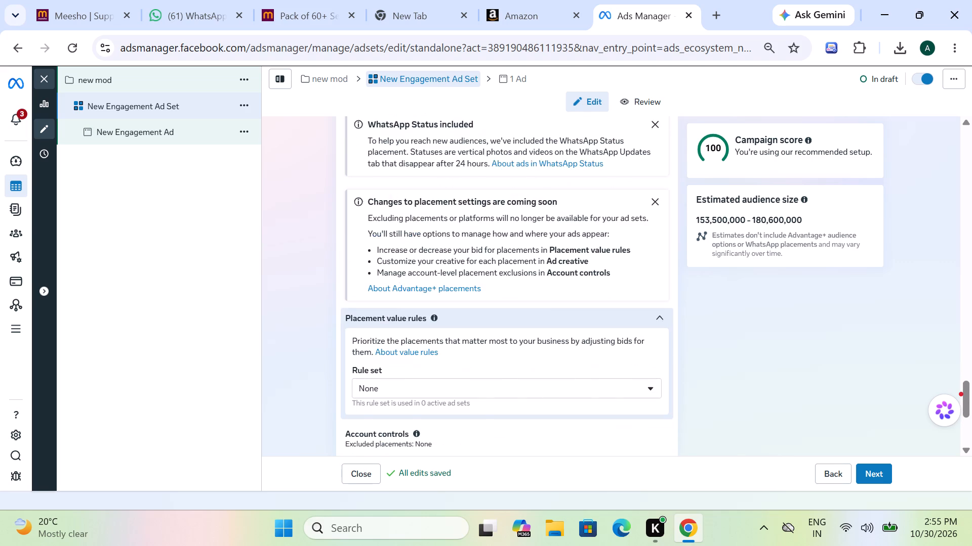
{"action": "scroll", "coordinate": [509, 276], "scroll_direction": "up", "scroll_amount": 2}
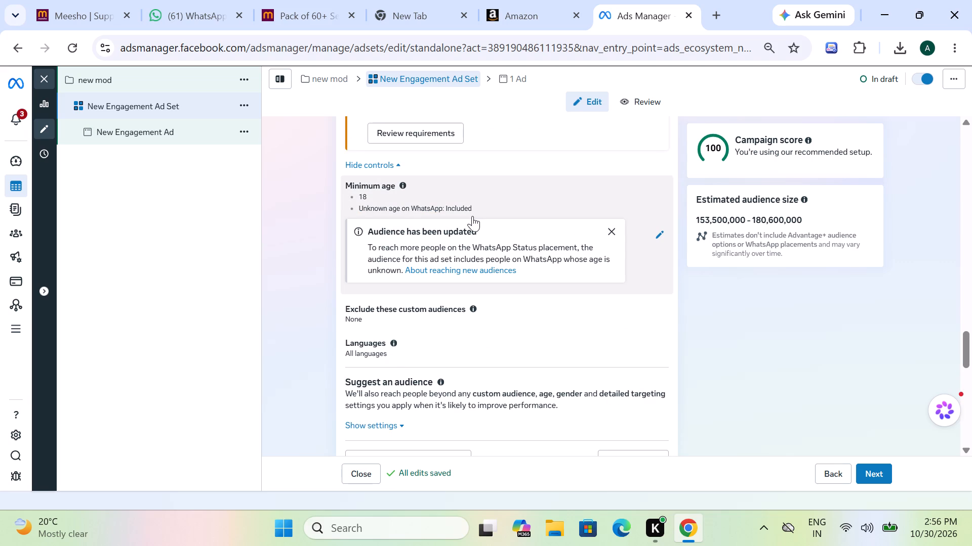
Set the audience's minimum age to 20.
{"action": "left_click", "coordinate": [657, 232]}
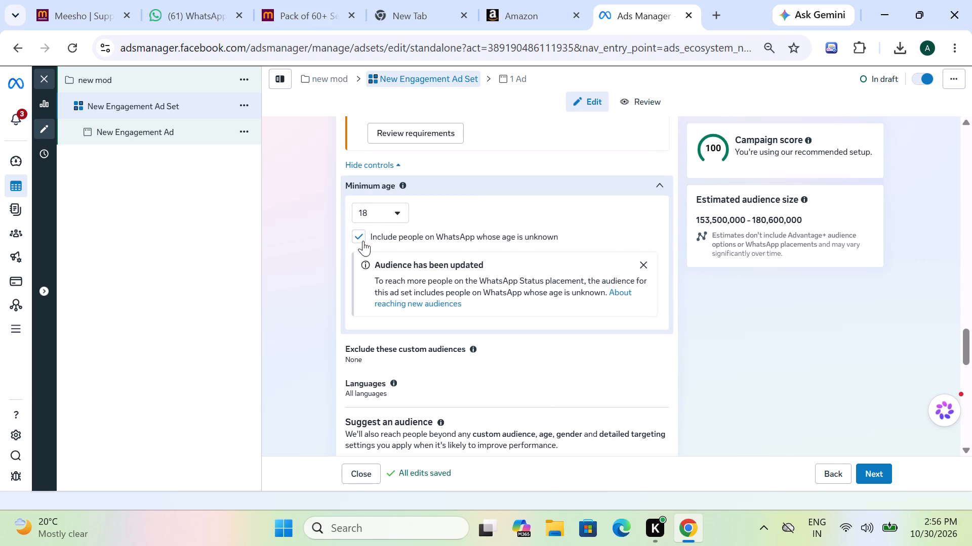
{"action": "left_click", "coordinate": [398, 208]}
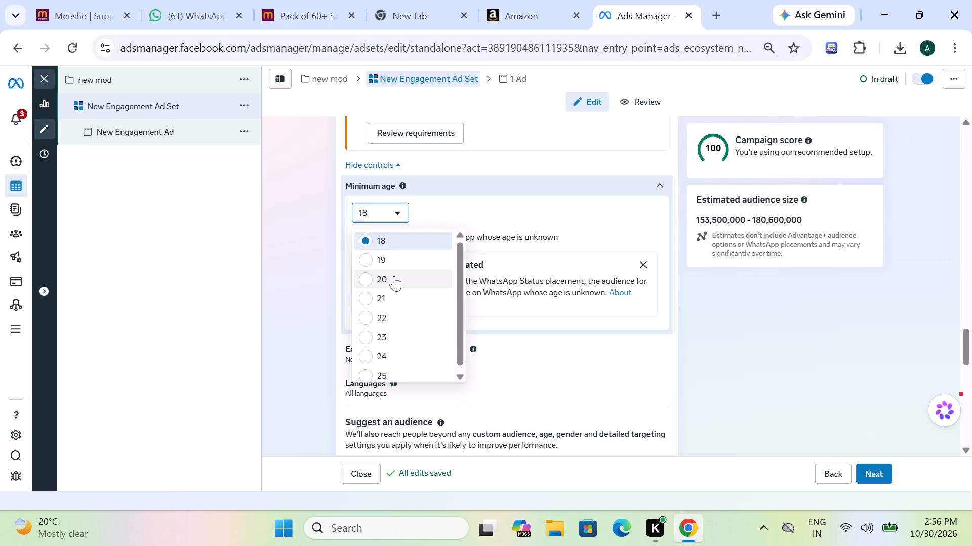
{"action": "left_click", "coordinate": [394, 276]}
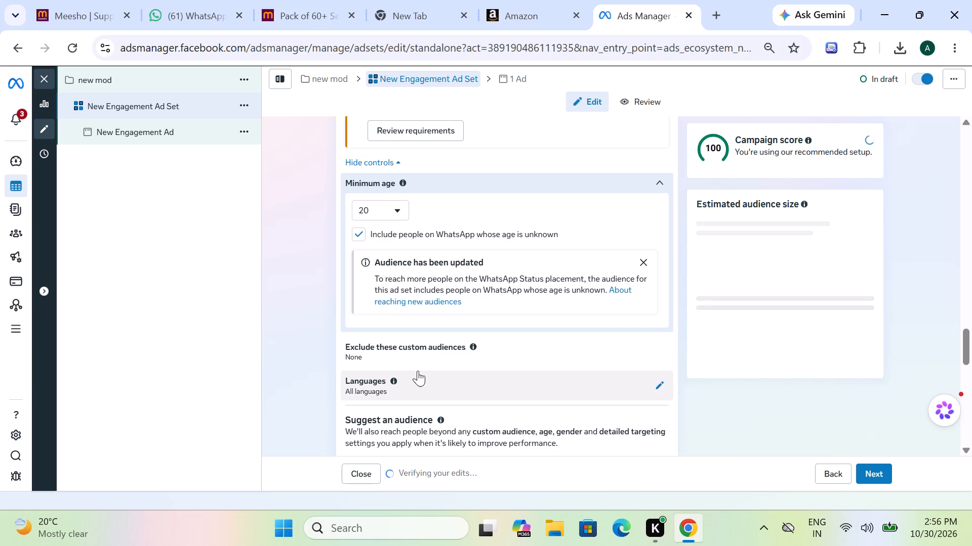
Check the custom audience exclusions and look over the remaining audience and policy settings.
{"action": "left_click", "coordinate": [661, 350]}
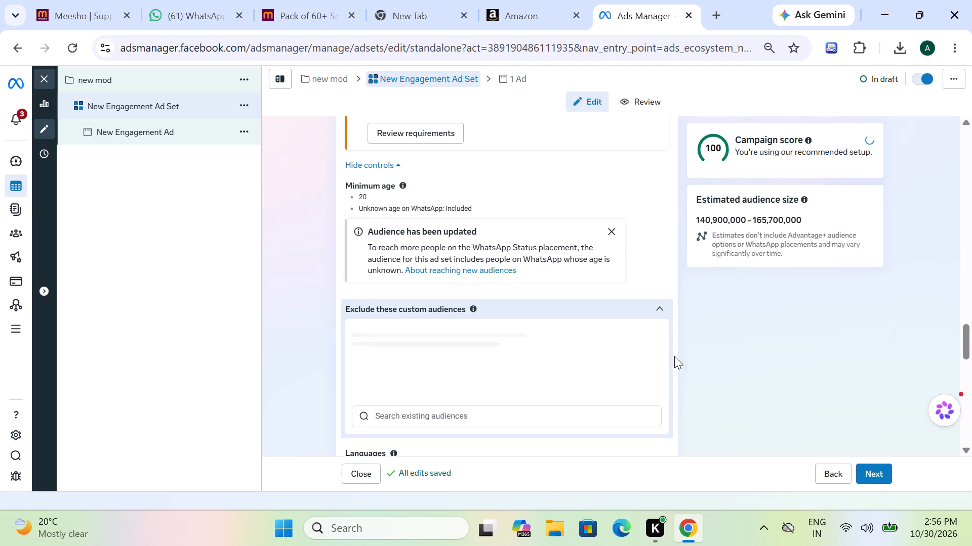
{"action": "left_click", "coordinate": [657, 305]}
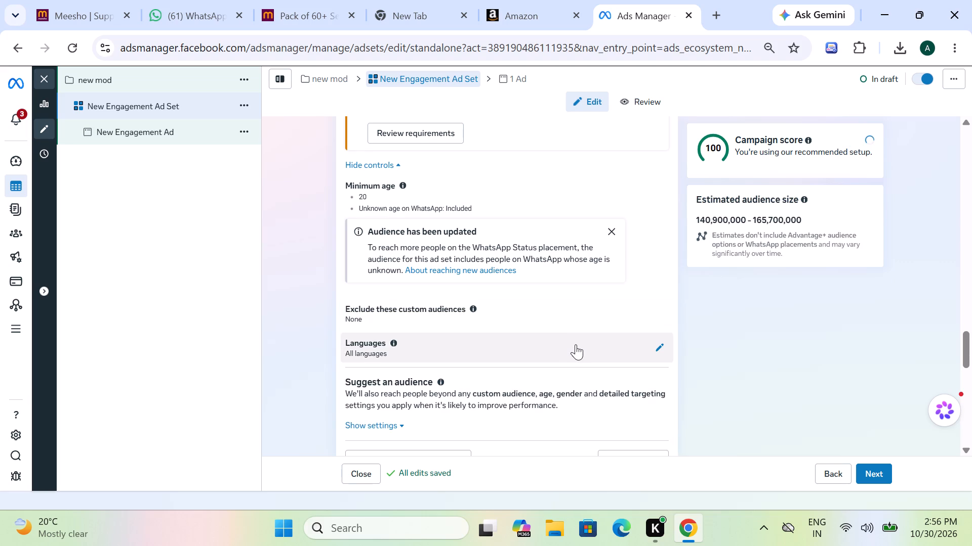
{"action": "scroll", "coordinate": [592, 296], "scroll_direction": "down", "scroll_amount": 1}
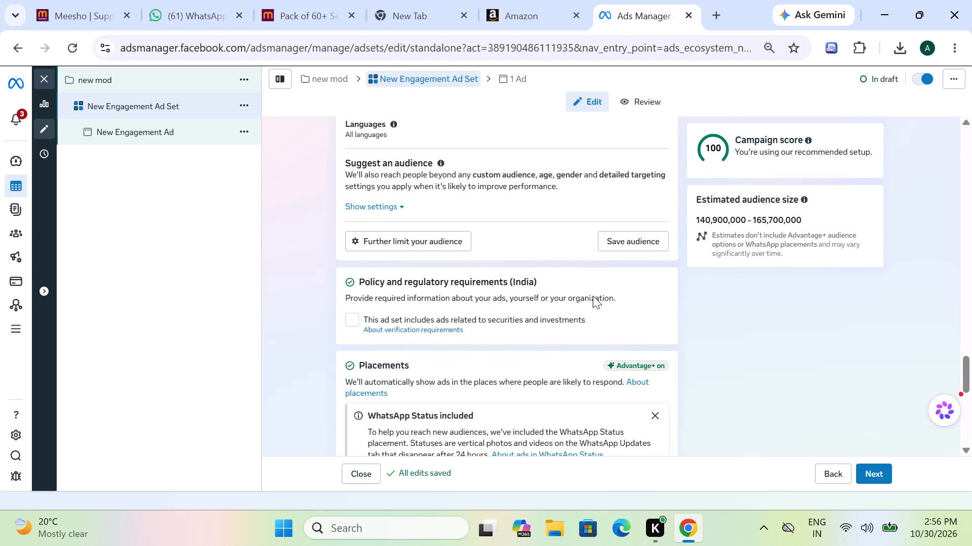
Check the ad set's placement and brand safety settings and continue to the ad's settings.
{"action": "scroll", "coordinate": [593, 296], "scroll_direction": "down", "scroll_amount": 3}
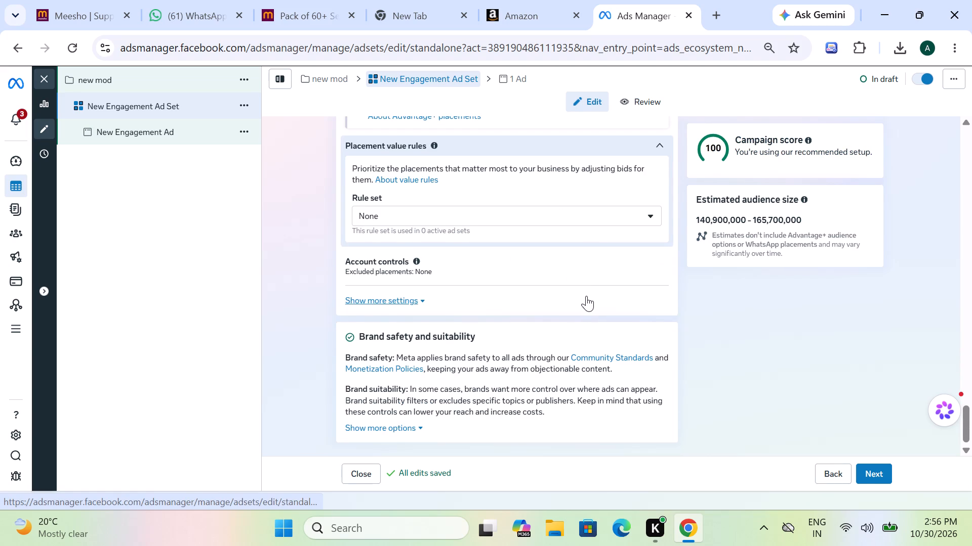
{"action": "scroll", "coordinate": [586, 296], "scroll_direction": "down", "scroll_amount": 2}
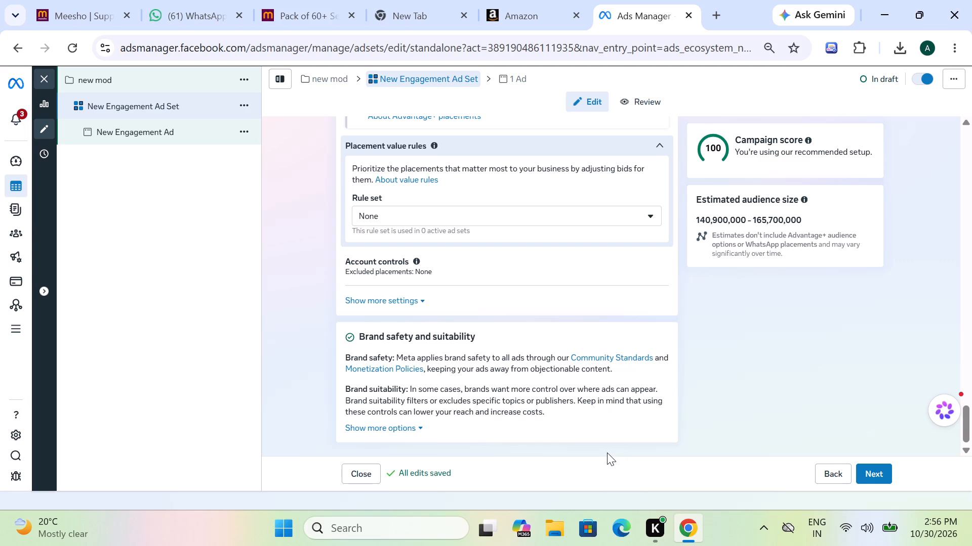
{"action": "left_click", "coordinate": [869, 472]}
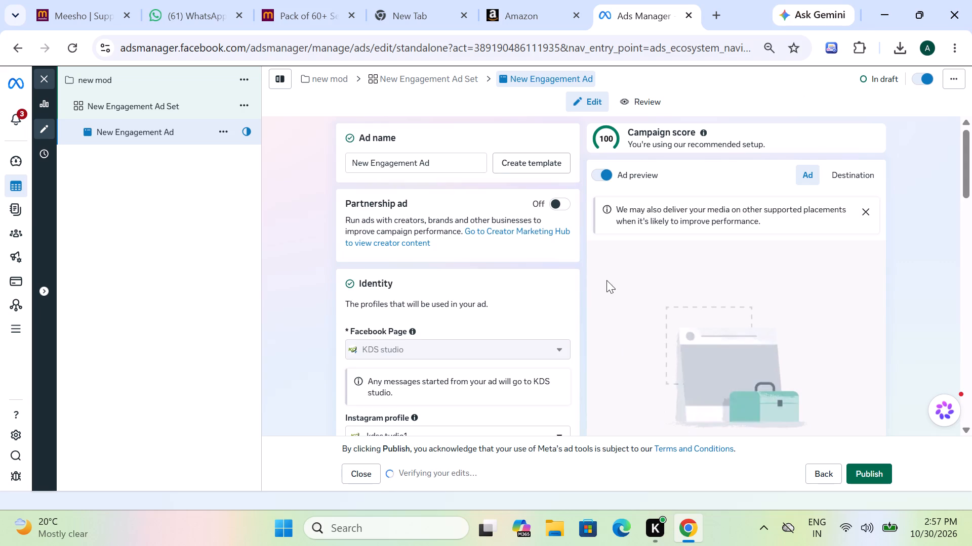
Rename the ad as new mod.
{"action": "left_click_drag", "start_coordinate": [447, 160], "coordinate": [329, 169]}
{"action": "key", "text": "BackSpace"}
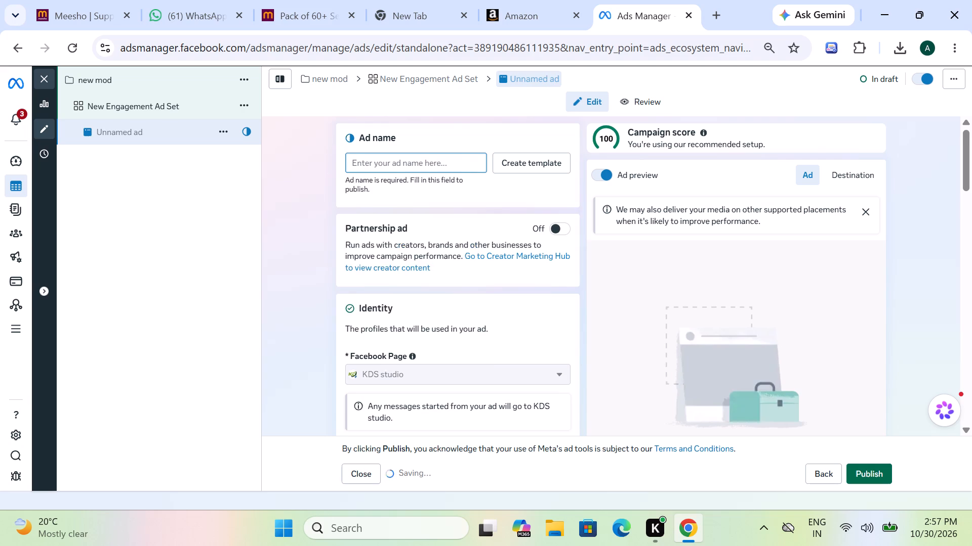
Enter new mod as the ad's name.
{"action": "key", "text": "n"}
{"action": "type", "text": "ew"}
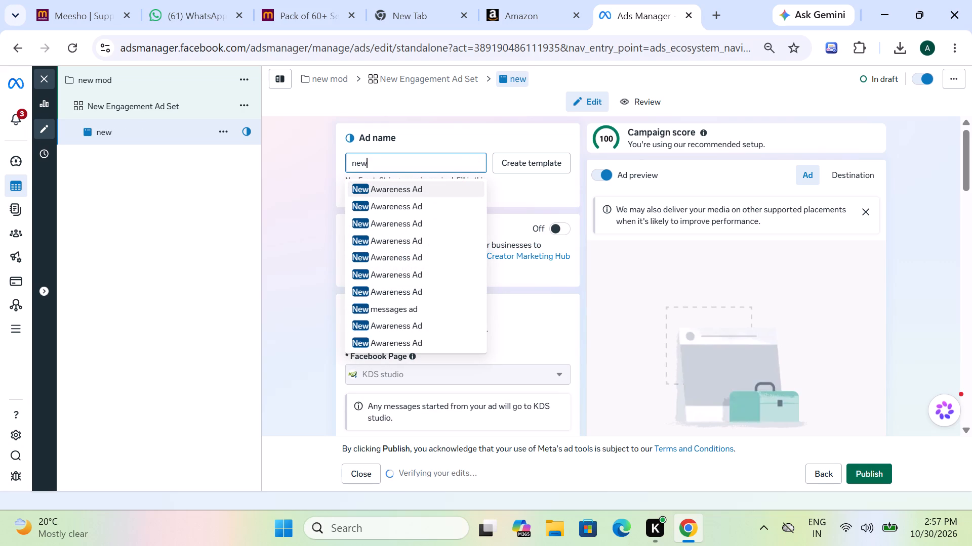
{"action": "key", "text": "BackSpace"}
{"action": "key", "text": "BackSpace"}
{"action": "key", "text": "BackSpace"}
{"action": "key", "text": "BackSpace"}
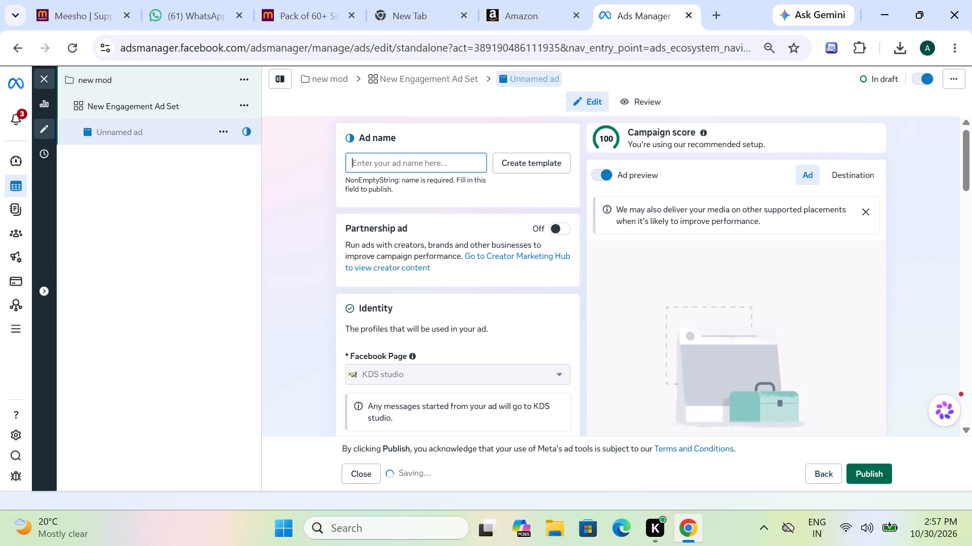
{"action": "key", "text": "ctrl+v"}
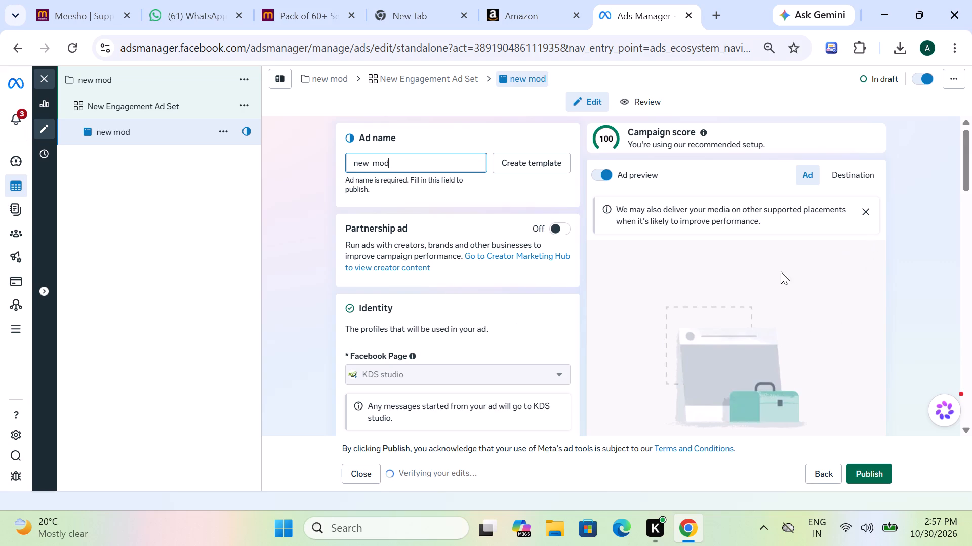
Look over the ad's identity and setup sections and check which Instagram profiles are available for it.
{"action": "scroll", "coordinate": [428, 336], "scroll_direction": "down", "scroll_amount": 1}
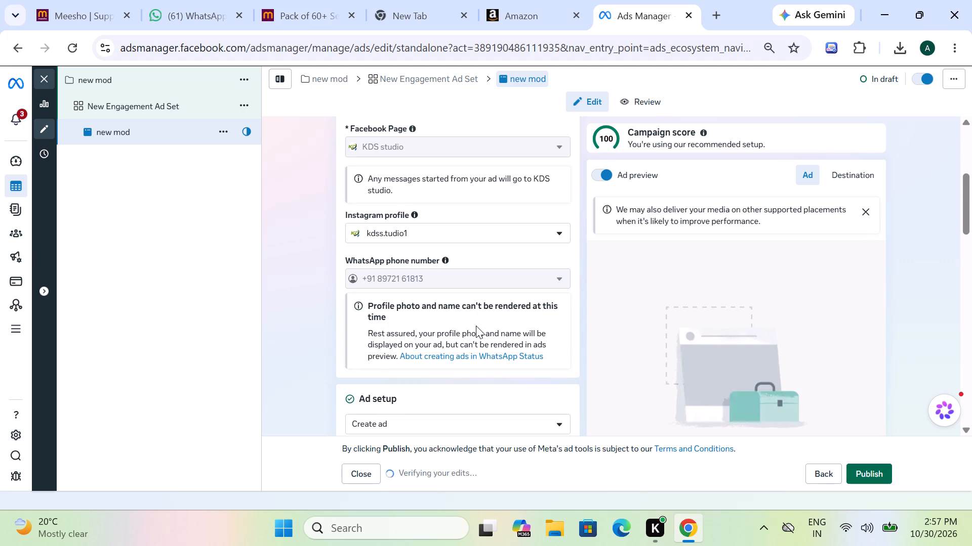
{"action": "scroll", "coordinate": [476, 326], "scroll_direction": "down", "scroll_amount": 1}
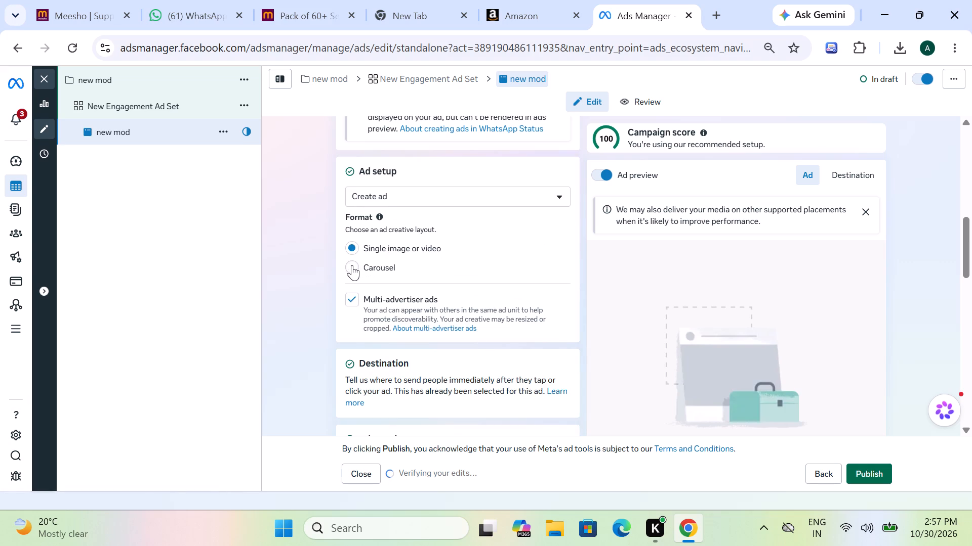
{"action": "scroll", "coordinate": [451, 266], "scroll_direction": "up", "scroll_amount": 1}
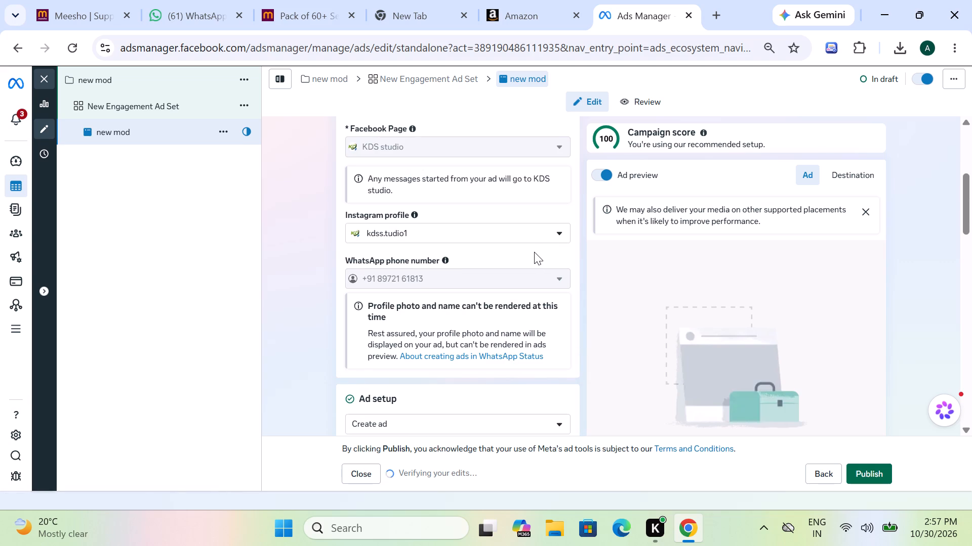
{"action": "left_click", "coordinate": [546, 235]}
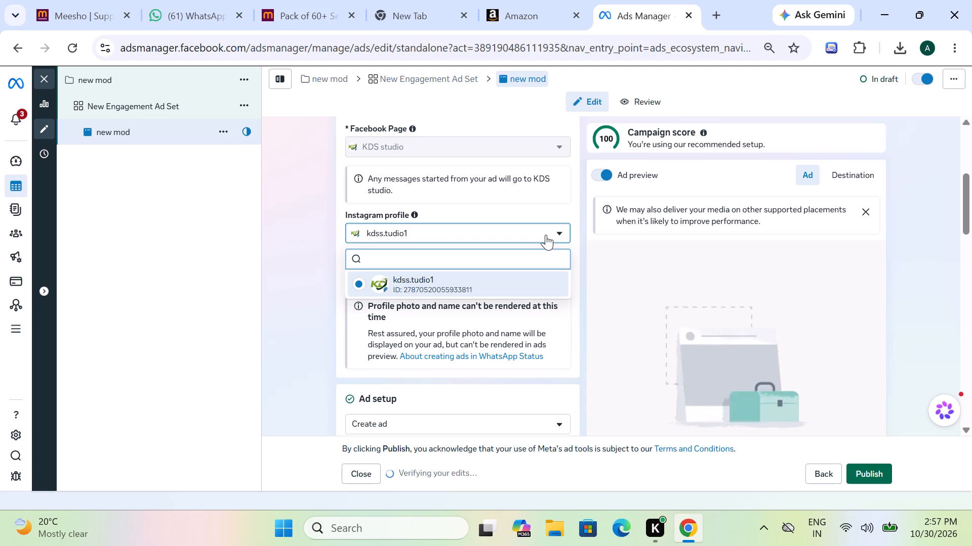
{"action": "left_click", "coordinate": [546, 235]}
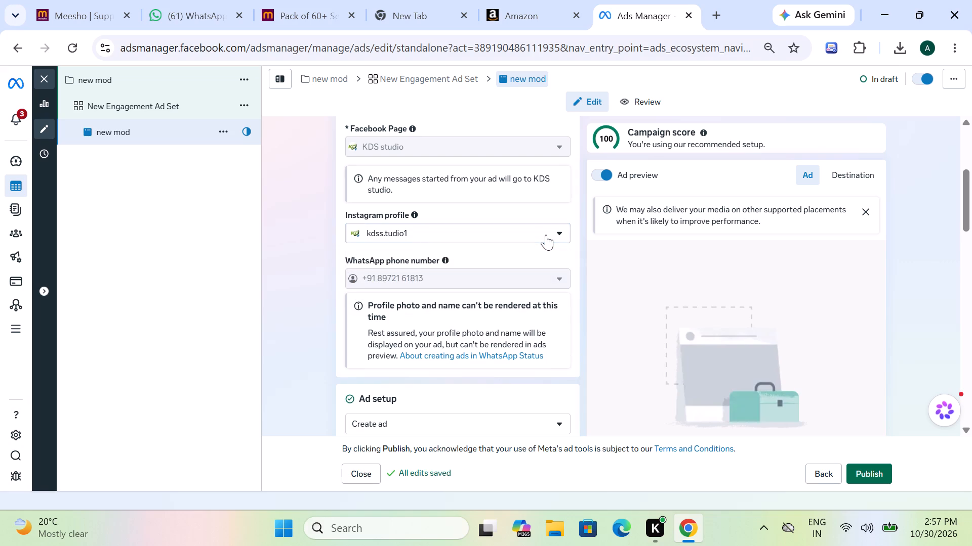
Choose the Carousel format for the ad and keep Create ad as its setup option.
{"action": "scroll", "coordinate": [399, 362], "scroll_direction": "down", "scroll_amount": 1}
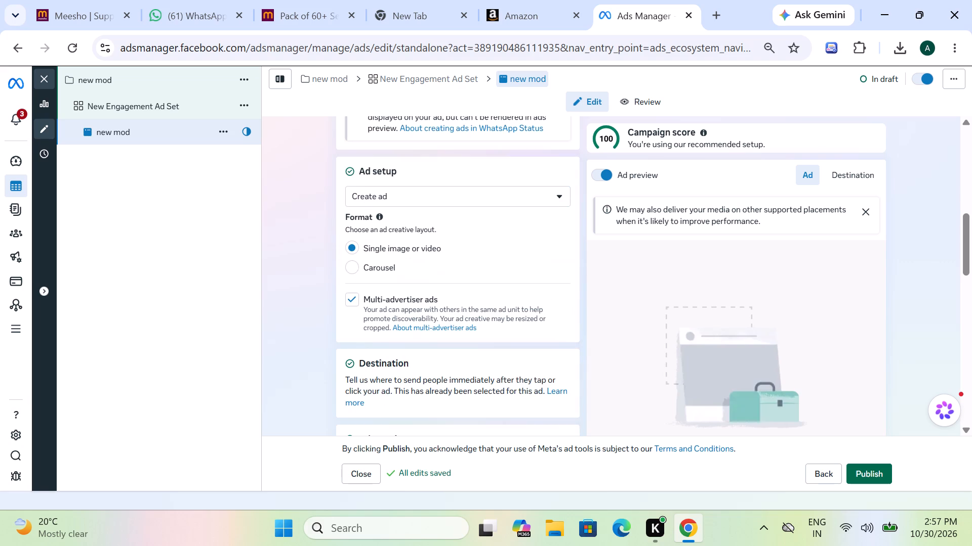
{"action": "left_click", "coordinate": [354, 272]}
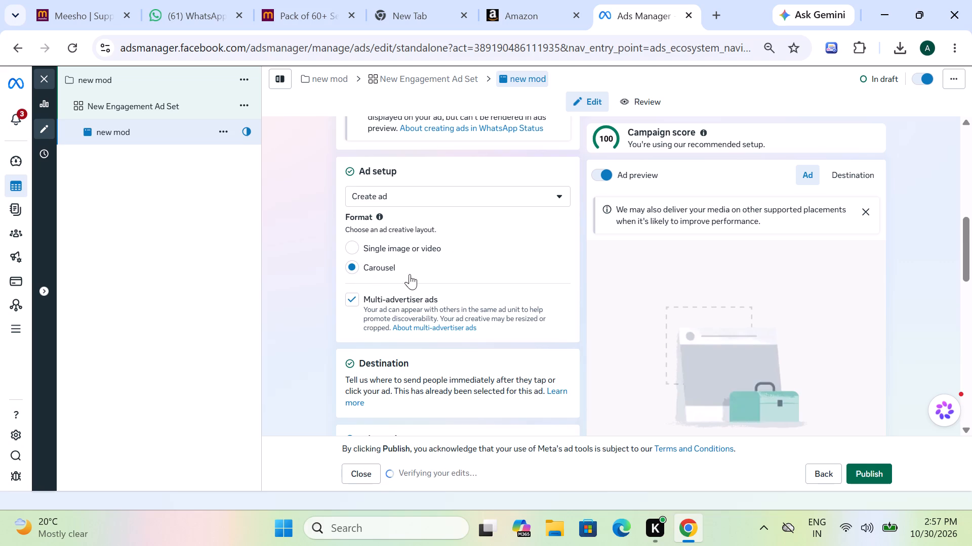
{"action": "left_click", "coordinate": [532, 198]}
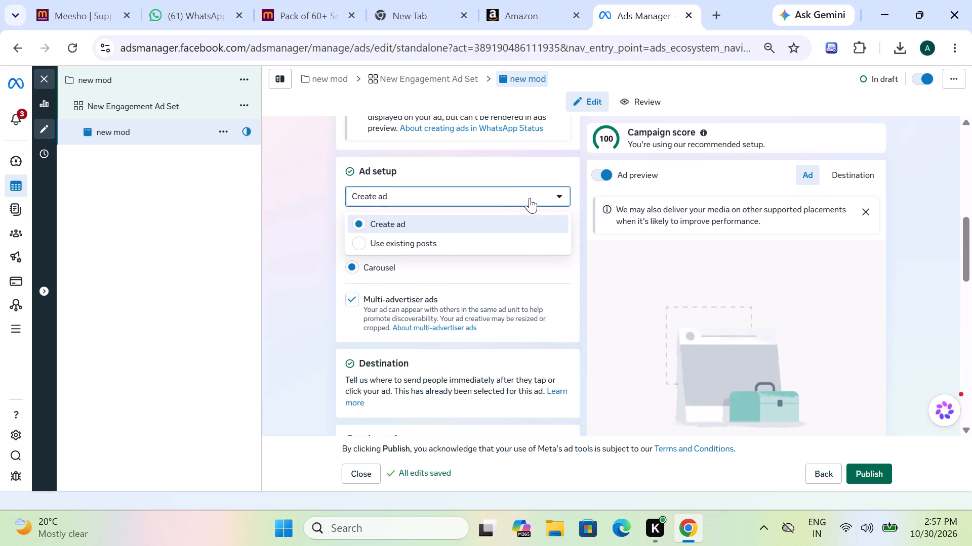
{"action": "left_click", "coordinate": [479, 226]}
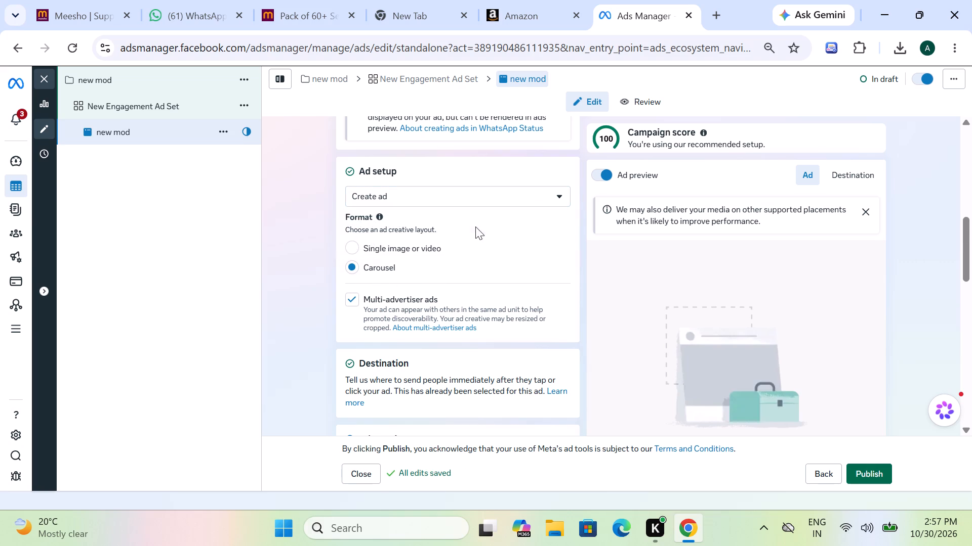
Look over the ad's format, destination, creative, call to action, conversation template and tracking settings.
{"action": "scroll", "coordinate": [481, 256], "scroll_direction": "down", "scroll_amount": 1}
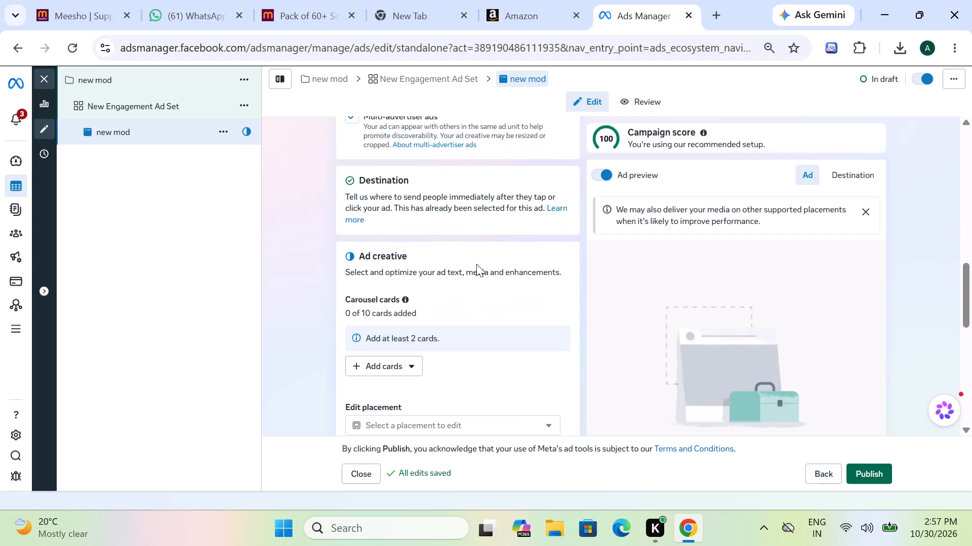
{"action": "scroll", "coordinate": [479, 253], "scroll_direction": "up", "scroll_amount": 1}
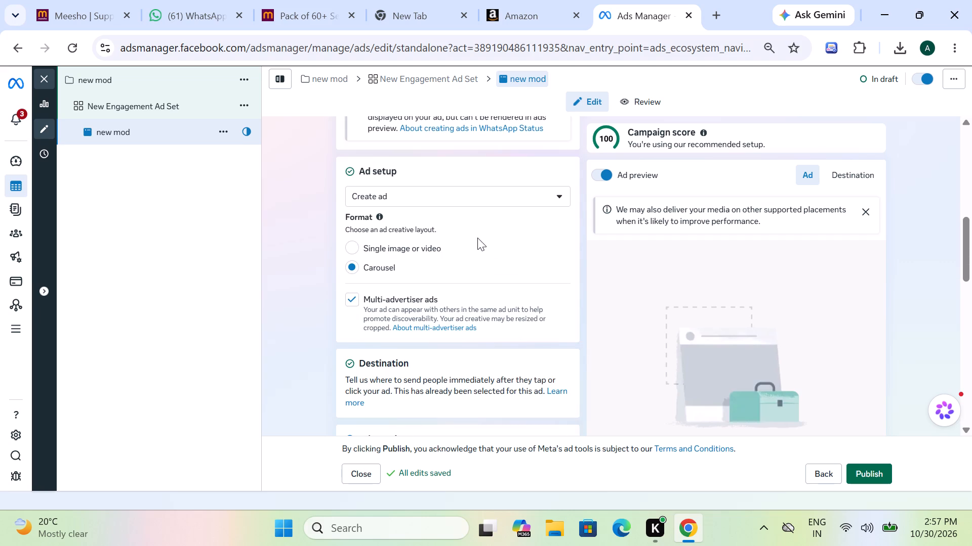
{"action": "scroll", "coordinate": [511, 234], "scroll_direction": "down", "scroll_amount": 1}
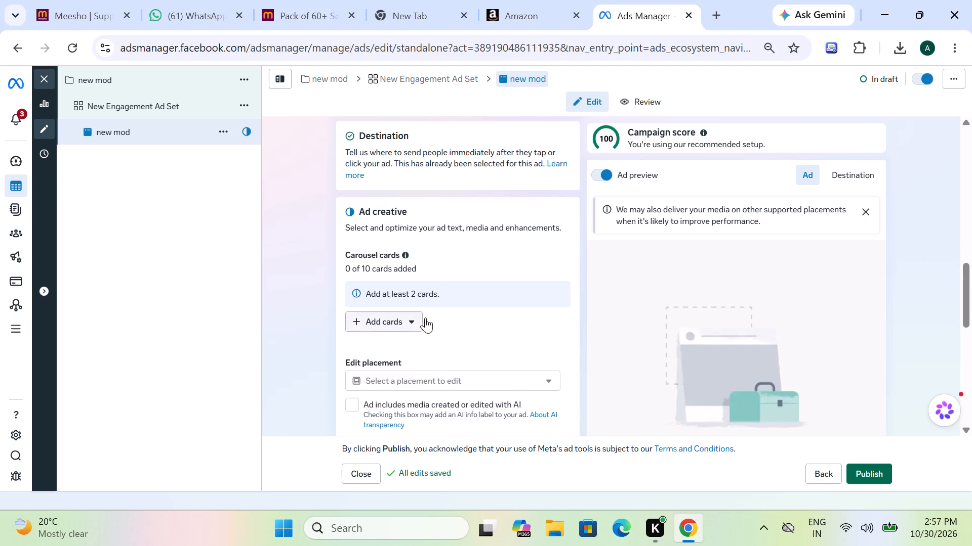
{"action": "scroll", "coordinate": [480, 308], "scroll_direction": "down", "scroll_amount": 1}
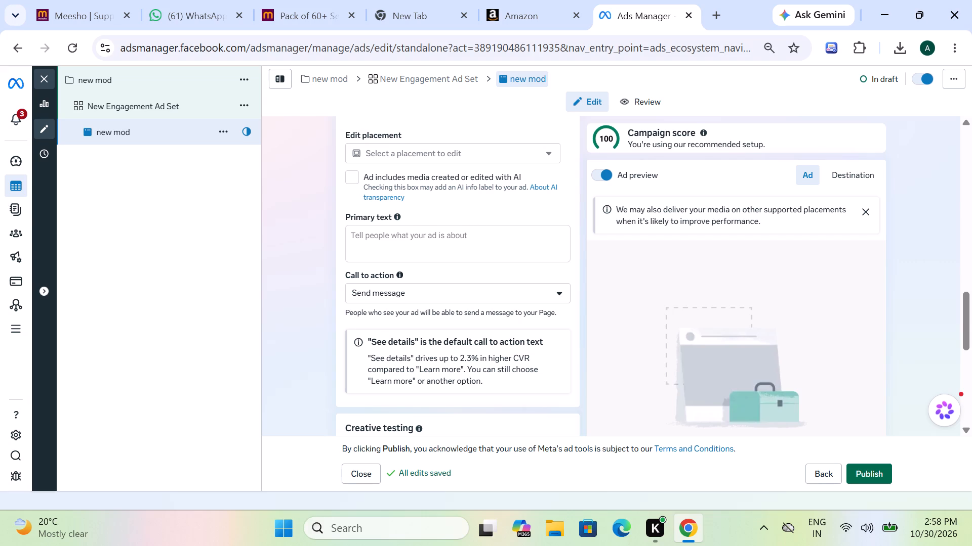
{"action": "scroll", "coordinate": [461, 254], "scroll_direction": "down", "scroll_amount": 3}
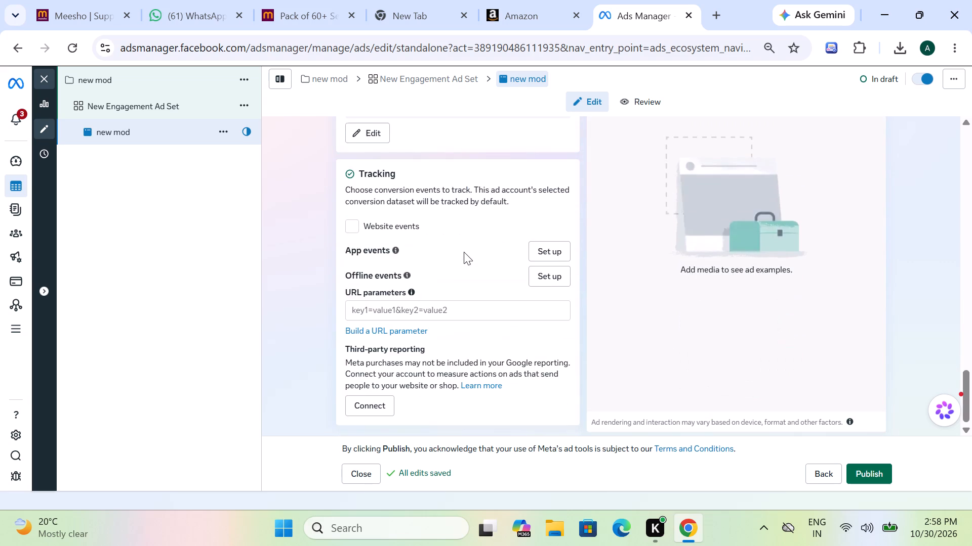
{"action": "scroll", "coordinate": [464, 252], "scroll_direction": "up", "scroll_amount": 1}
{"action": "scroll", "coordinate": [464, 252], "scroll_direction": "down", "scroll_amount": 1}
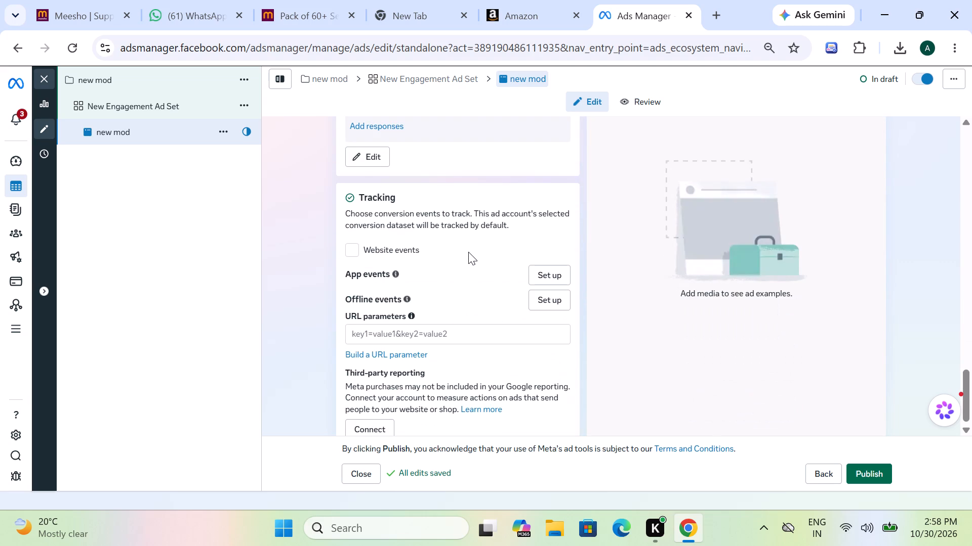
{"action": "scroll", "coordinate": [469, 252], "scroll_direction": "down", "scroll_amount": 2}
{"action": "scroll", "coordinate": [469, 252], "scroll_direction": "up", "scroll_amount": 1}
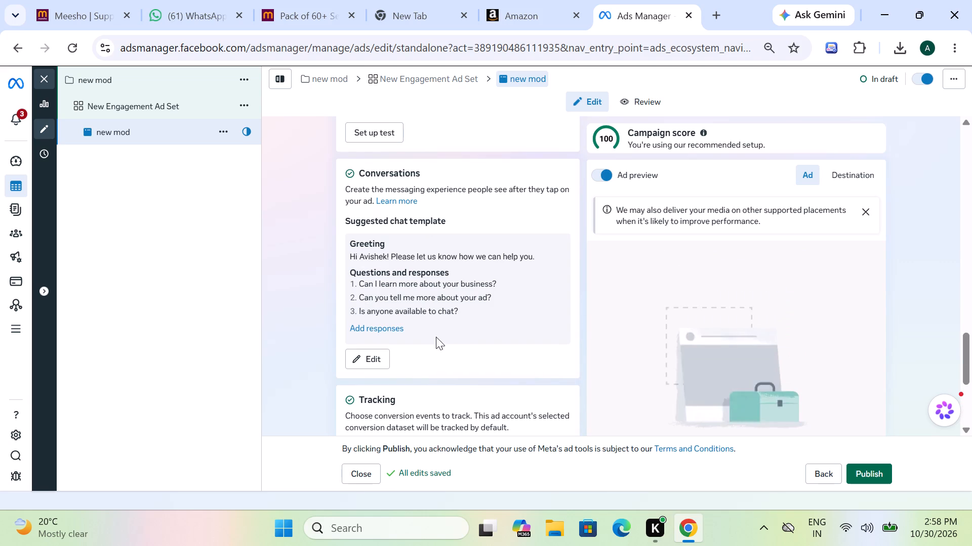
{"action": "scroll", "coordinate": [456, 326], "scroll_direction": "down", "scroll_amount": 5}
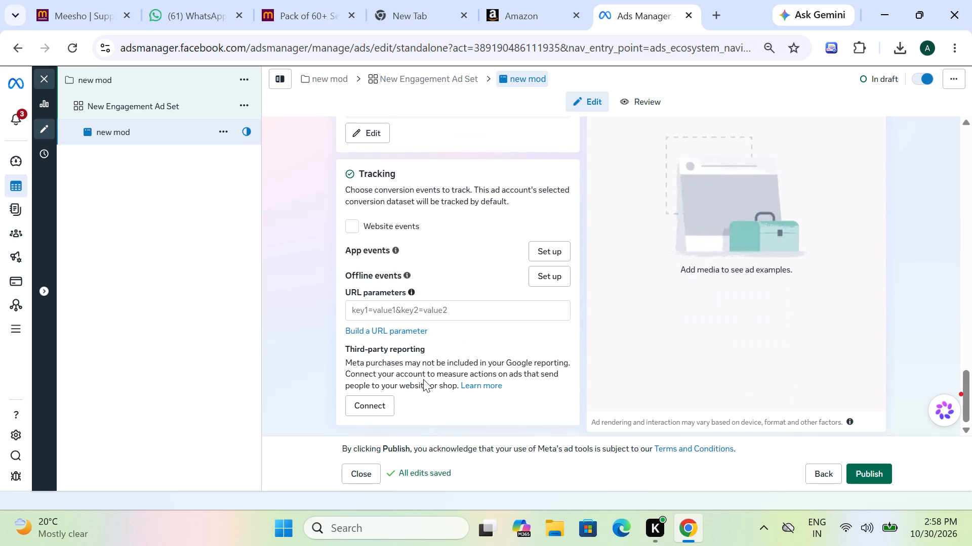
{"action": "scroll", "coordinate": [442, 356], "scroll_direction": "up", "scroll_amount": 1}
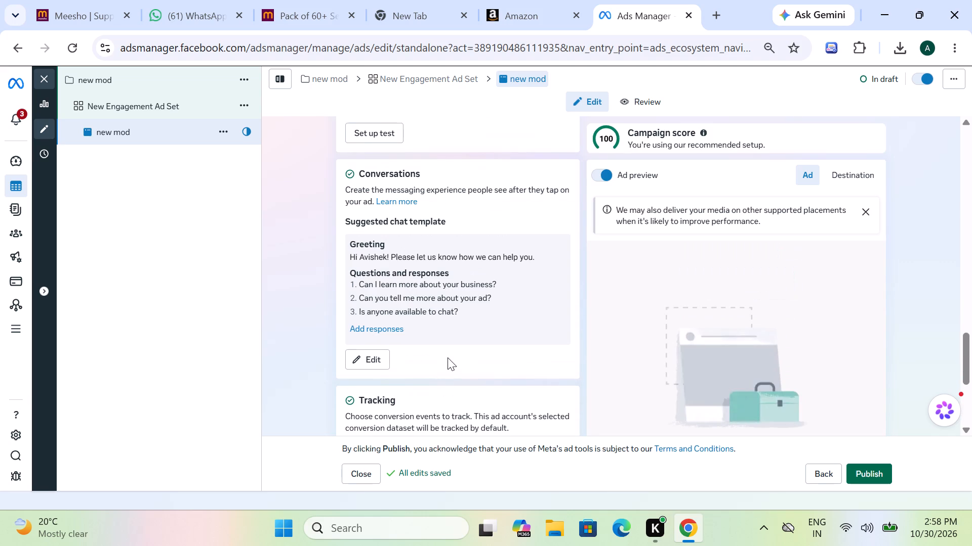
{"action": "scroll", "coordinate": [450, 352], "scroll_direction": "up", "scroll_amount": 1}
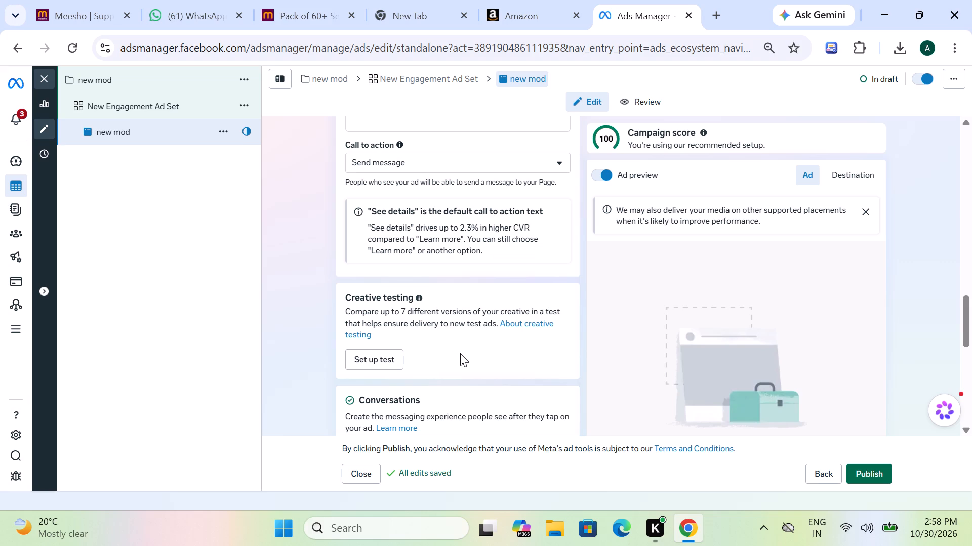
{"action": "scroll", "coordinate": [483, 283], "scroll_direction": "up", "scroll_amount": 1}
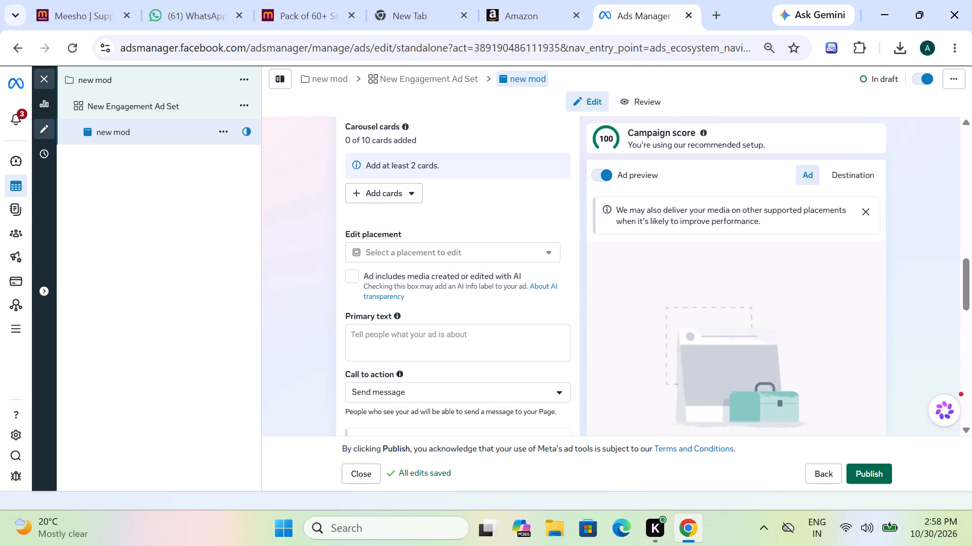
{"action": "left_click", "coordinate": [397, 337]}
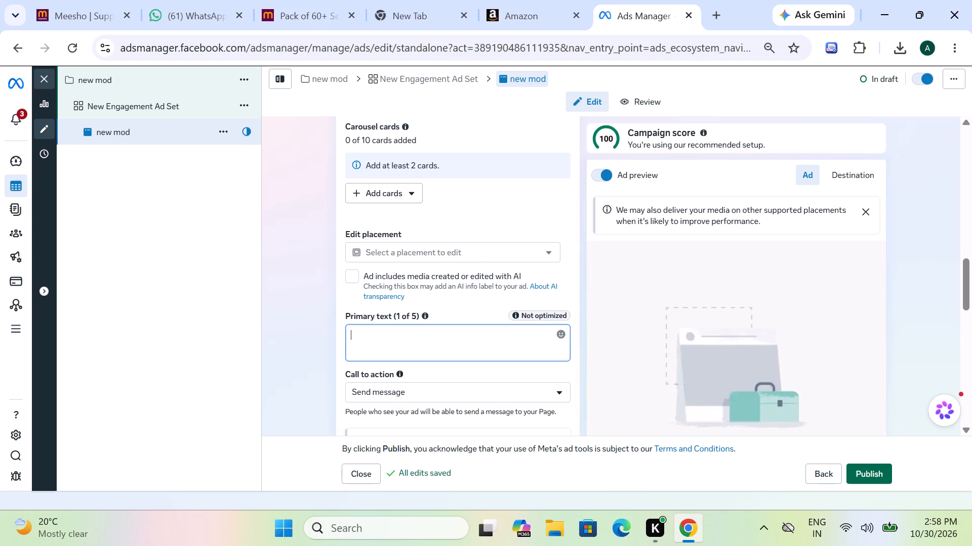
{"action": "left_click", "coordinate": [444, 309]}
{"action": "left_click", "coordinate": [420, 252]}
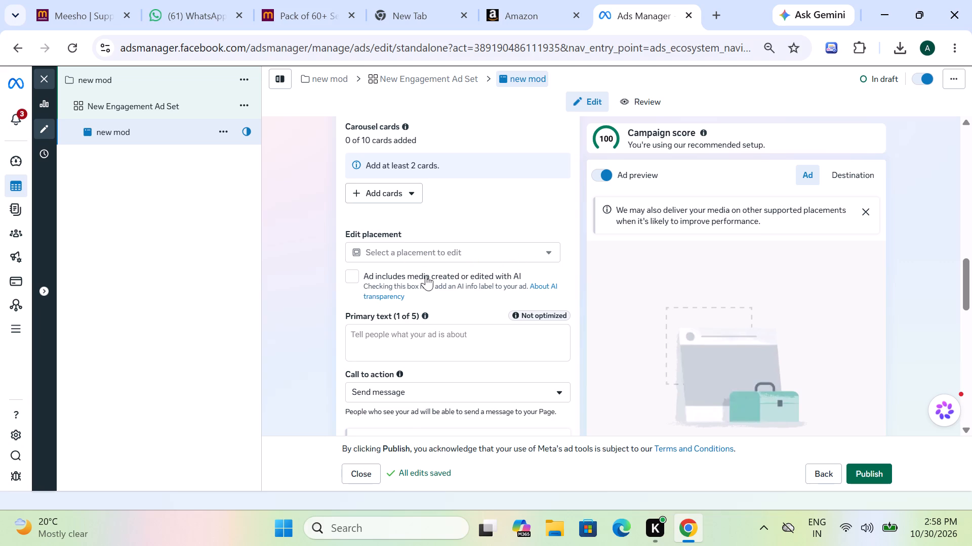
Start adding image cards to the carousel and upload the eight follower price images, 1K through 100K, from Downloads.
{"action": "scroll", "coordinate": [461, 234], "scroll_direction": "up", "scroll_amount": 1}
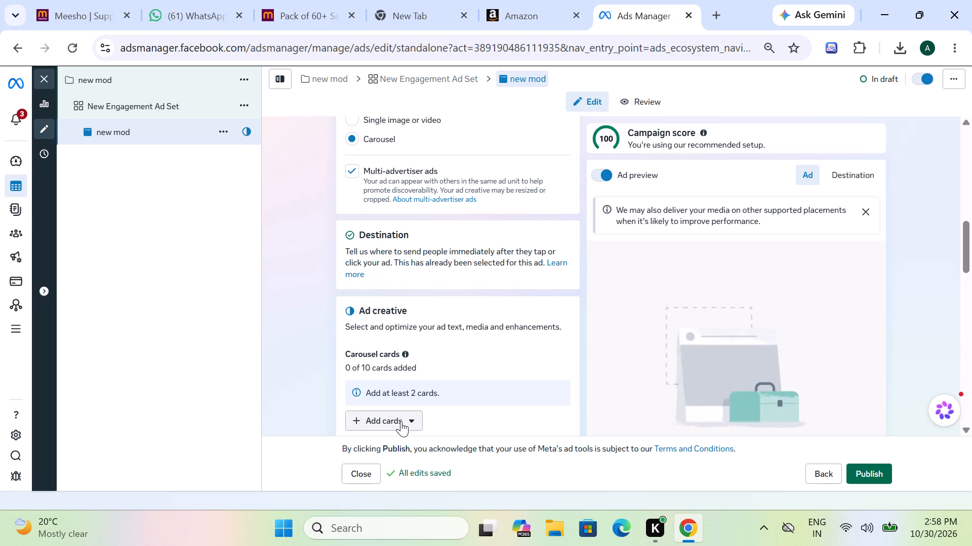
{"action": "left_click", "coordinate": [409, 388]}
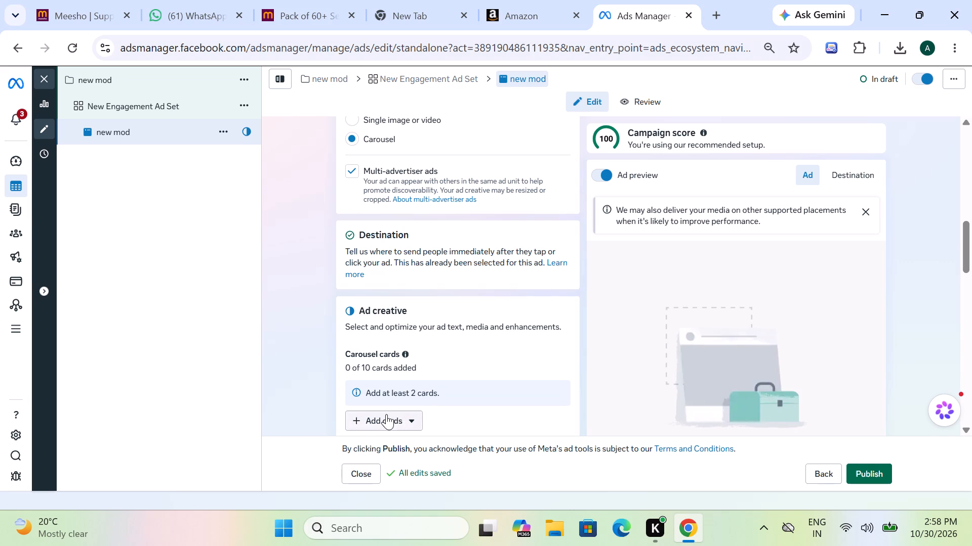
{"action": "left_click", "coordinate": [384, 417]}
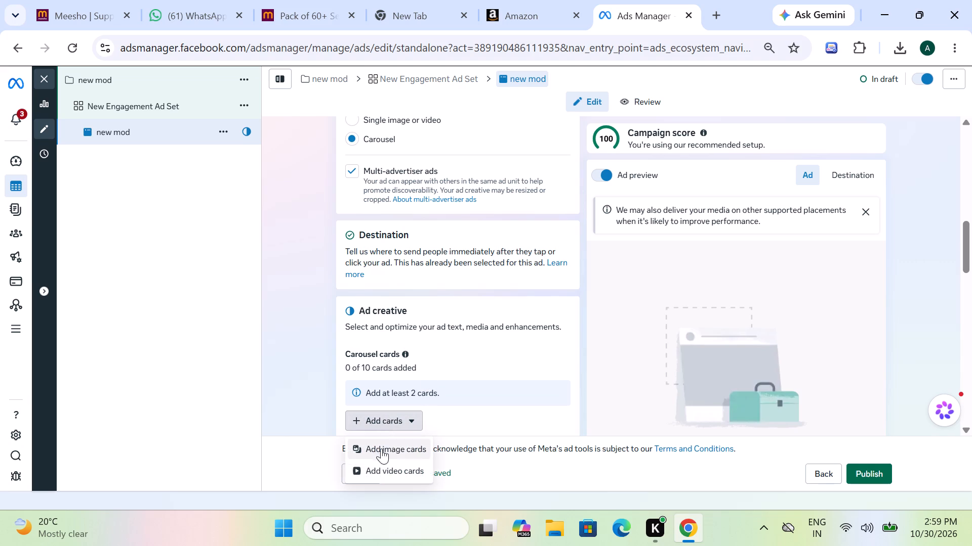
{"action": "left_click", "coordinate": [386, 452]}
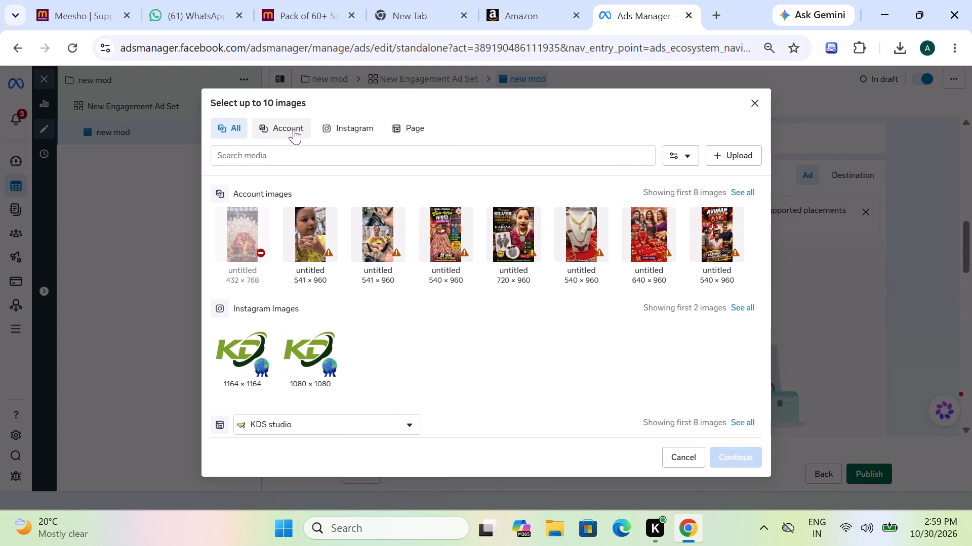
{"action": "left_click", "coordinate": [732, 151]}
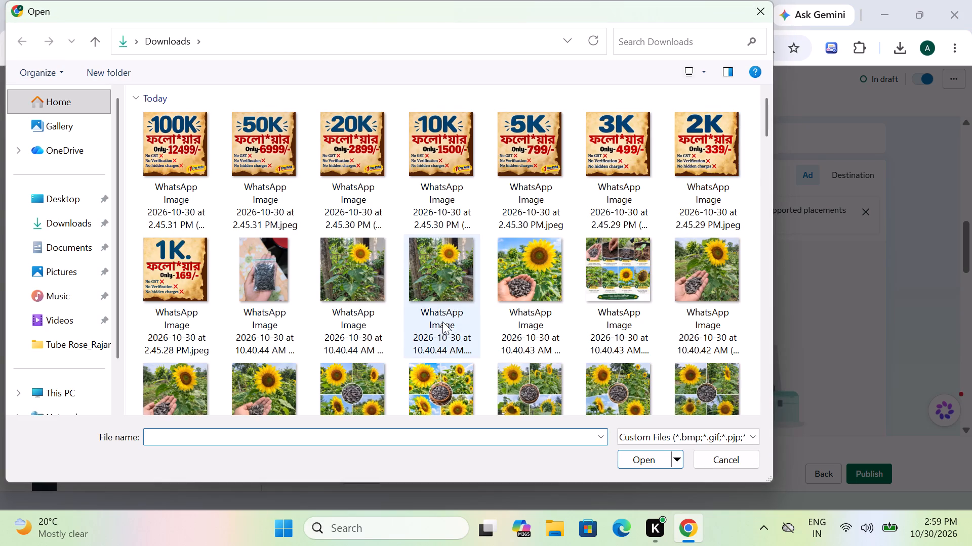
{"action": "left_click", "coordinate": [182, 265], "text": "ctrl"}
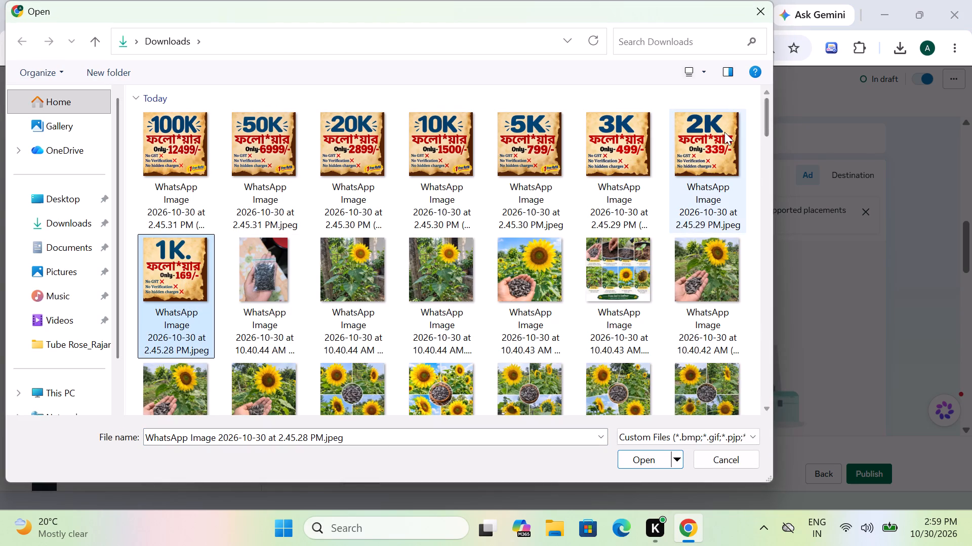
{"action": "left_click", "coordinate": [714, 139], "text": "ctrl"}
{"action": "left_click", "coordinate": [600, 154], "text": "ctrl"}
{"action": "left_click", "coordinate": [520, 160], "text": "ctrl"}
{"action": "left_click", "coordinate": [428, 157], "text": "ctrl"}
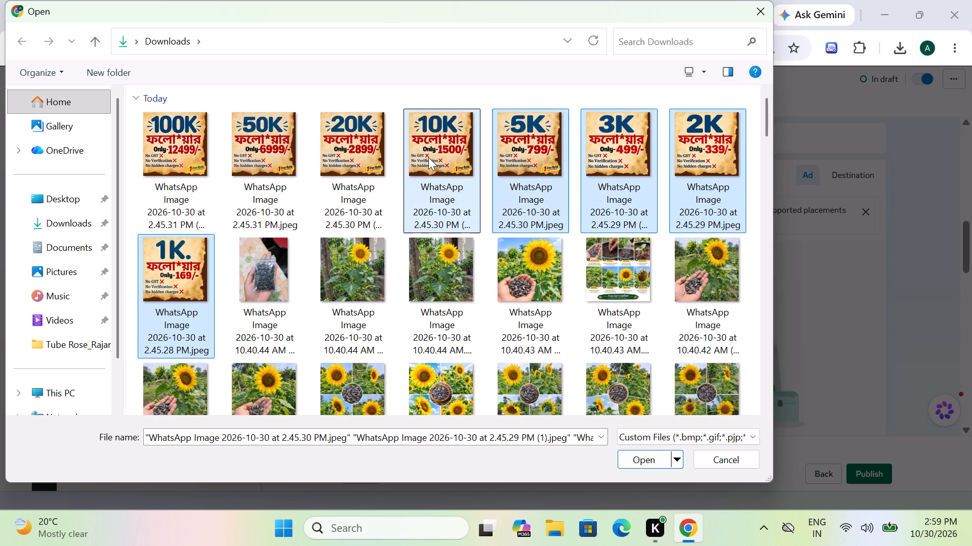
{"action": "left_click", "coordinate": [366, 158], "text": "ctrl"}
{"action": "left_click", "coordinate": [271, 169], "text": "ctrl"}
{"action": "left_click", "coordinate": [192, 171], "text": "ctrl"}
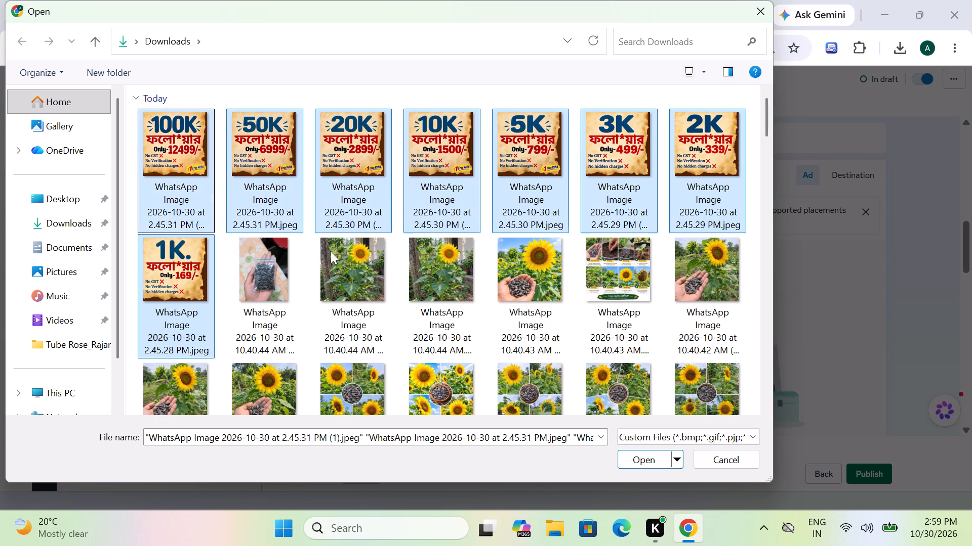
{"action": "left_click", "coordinate": [634, 465]}
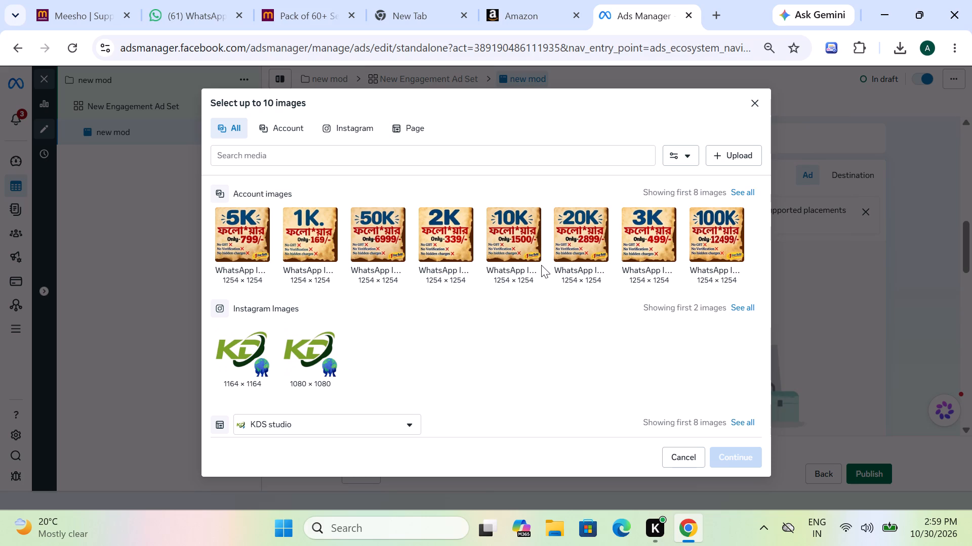
Add the uploaded images as carousel cards in the order 1K, 2K, 3K, 5K, 10K, 20K, 50K, 100K.
{"action": "scroll", "coordinate": [541, 265], "scroll_direction": "up", "scroll_amount": 2}
{"action": "scroll", "coordinate": [602, 254], "scroll_direction": "down", "scroll_amount": 2}
{"action": "scroll", "coordinate": [612, 251], "scroll_direction": "up", "scroll_amount": 3}
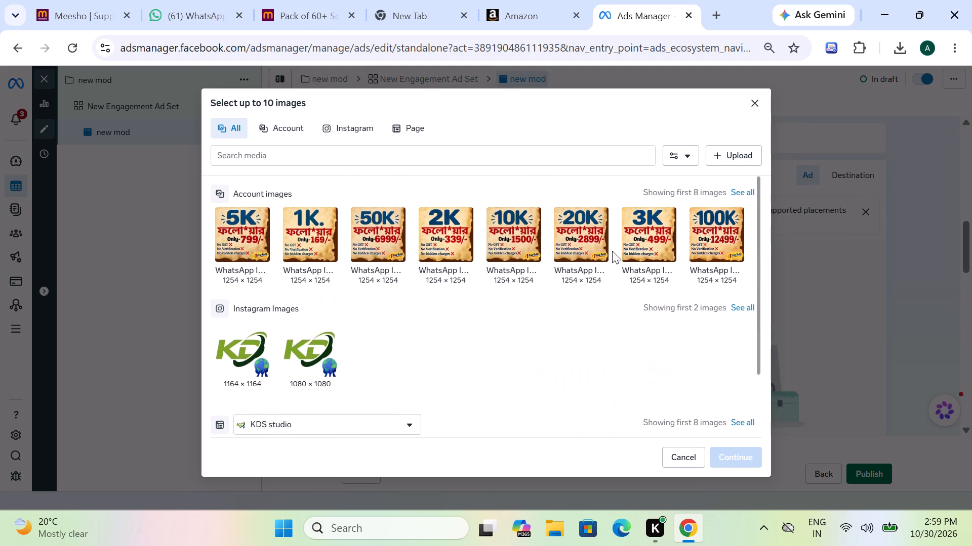
{"action": "left_click", "coordinate": [309, 238], "text": "ctrl"}
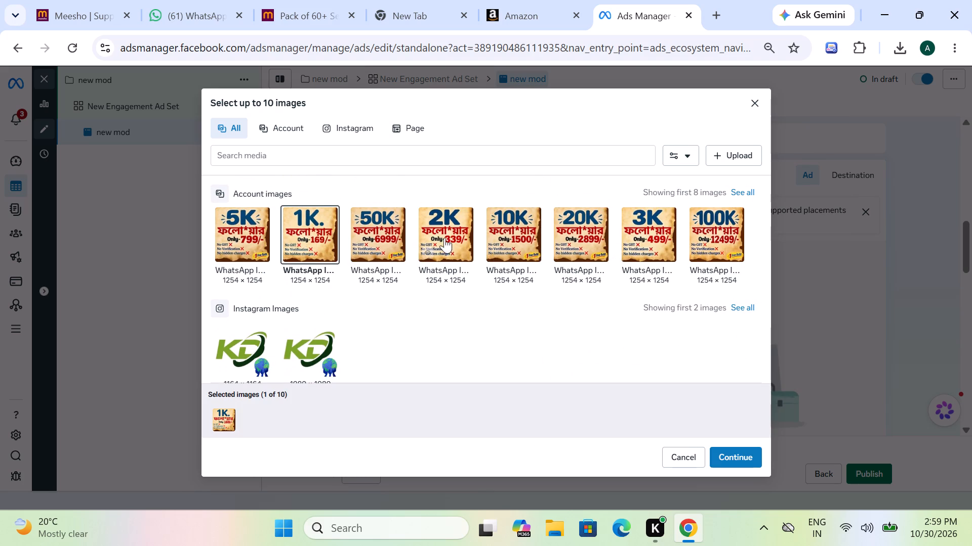
{"action": "left_click", "coordinate": [456, 236], "text": "ctrl"}
{"action": "left_click", "coordinate": [654, 232], "text": "ctrl"}
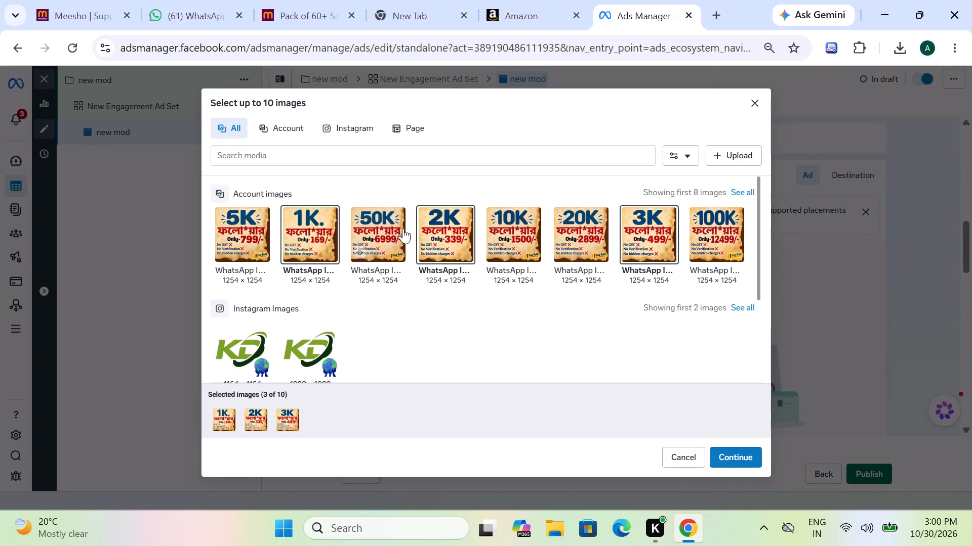
{"action": "left_click", "coordinate": [244, 232]}
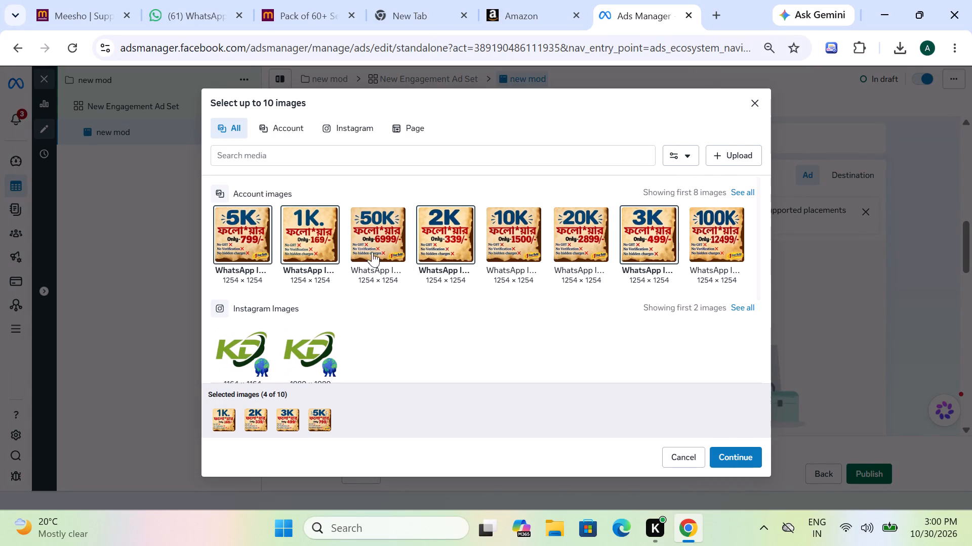
{"action": "left_click", "coordinate": [517, 240]}
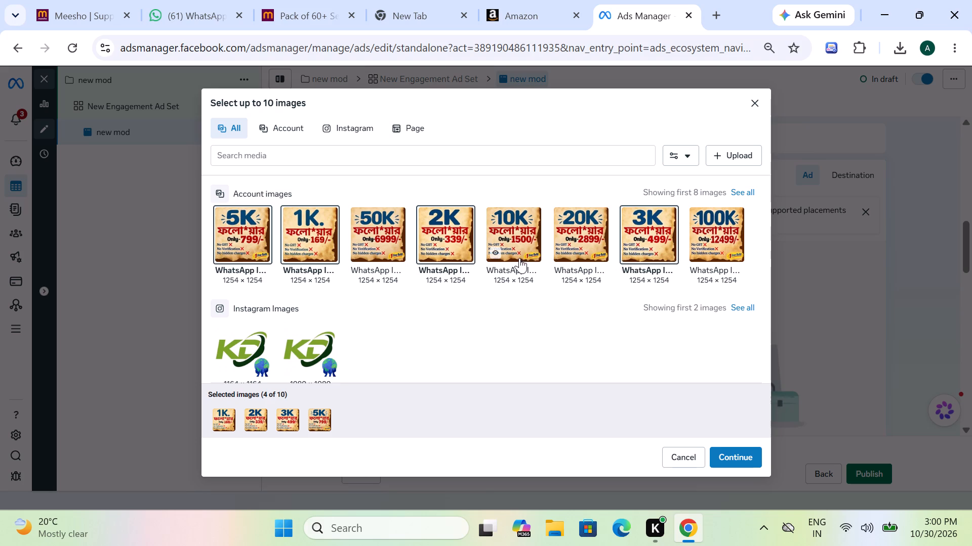
{"action": "left_click", "coordinate": [521, 240]}
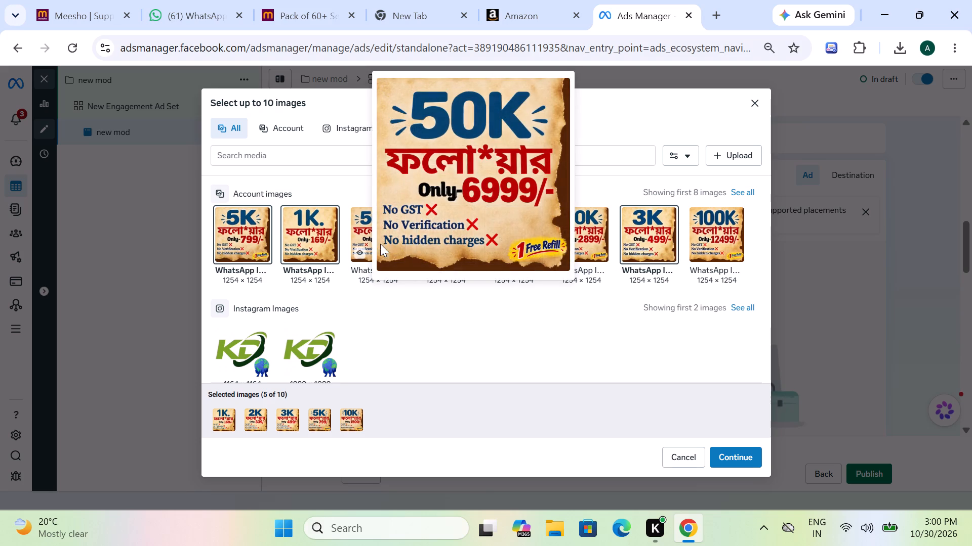
{"action": "left_click", "coordinate": [589, 241]}
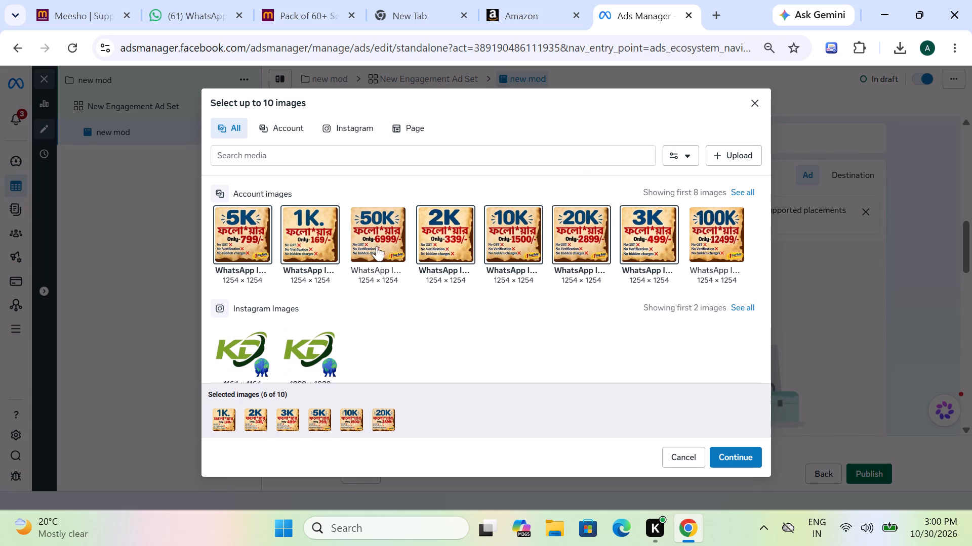
{"action": "left_click", "coordinate": [375, 241]}
{"action": "left_click", "coordinate": [703, 246]}
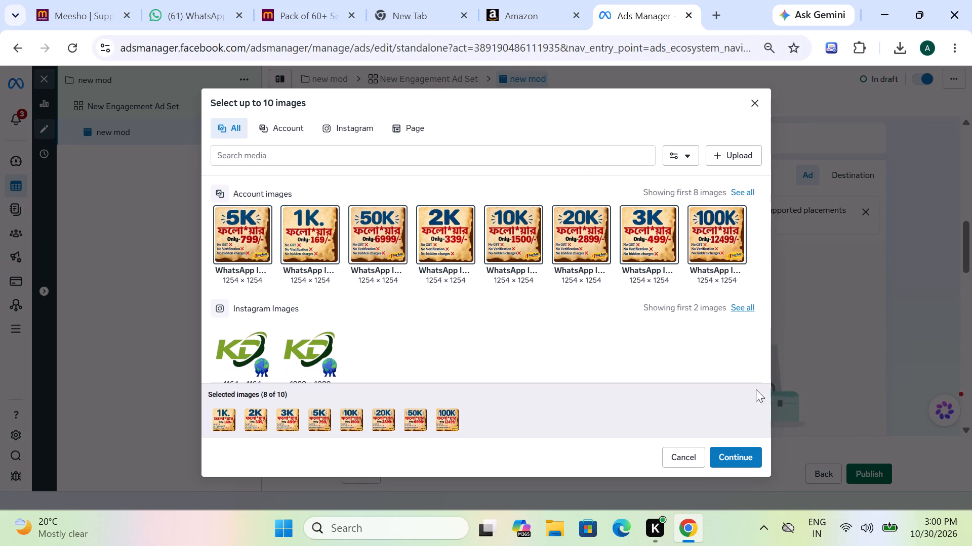
{"action": "left_click", "coordinate": [739, 457]}
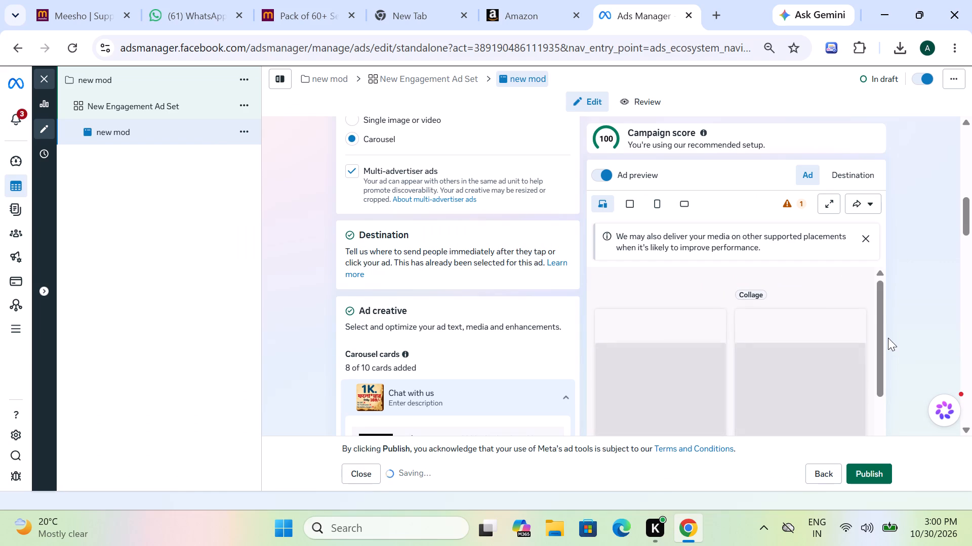
Look through the carousel ad's preview variations and dismiss the notice about delivery on other supported placements.
{"action": "left_click_drag", "start_coordinate": [880, 305], "coordinate": [878, 339]}
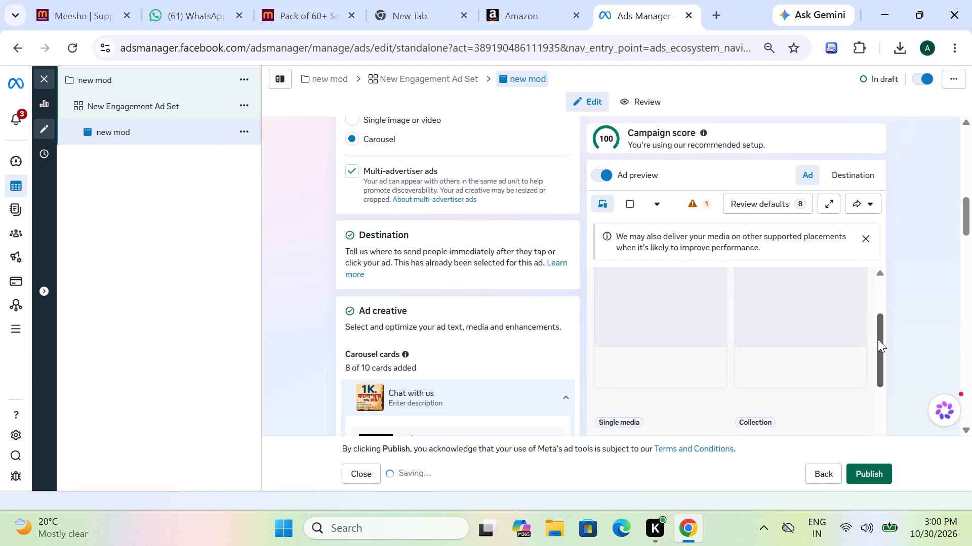
{"action": "left_click_drag", "start_coordinate": [878, 339], "coordinate": [882, 352]}
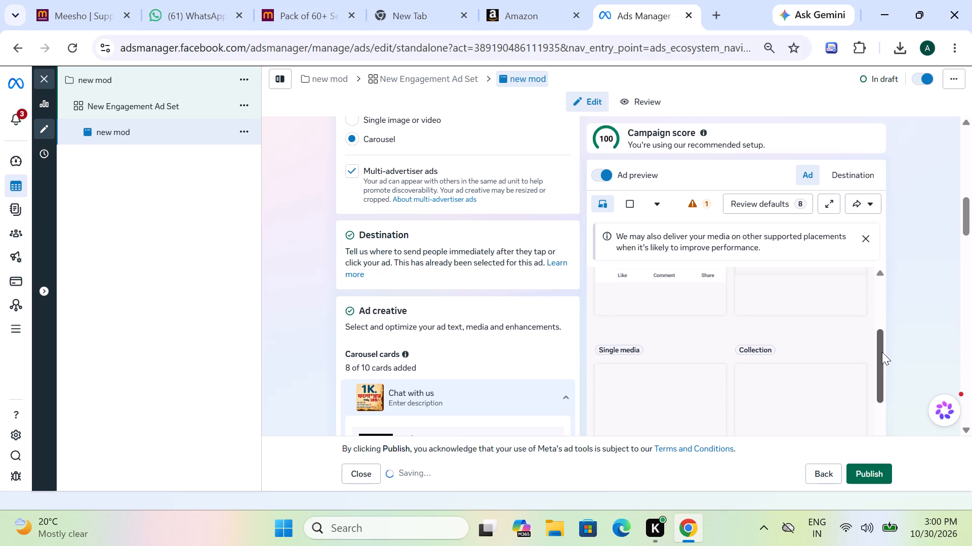
{"action": "left_click_drag", "start_coordinate": [882, 352], "coordinate": [883, 325]}
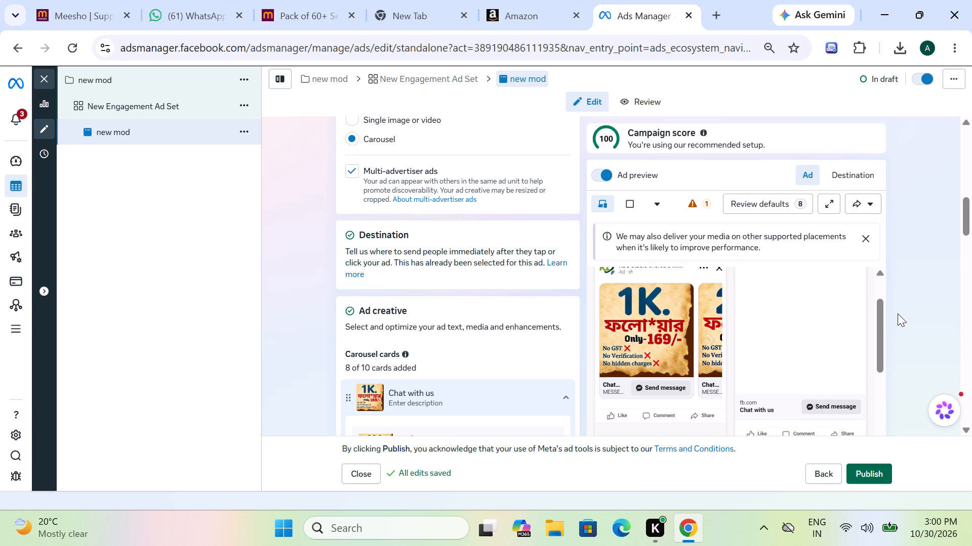
{"action": "left_click", "coordinate": [868, 236]}
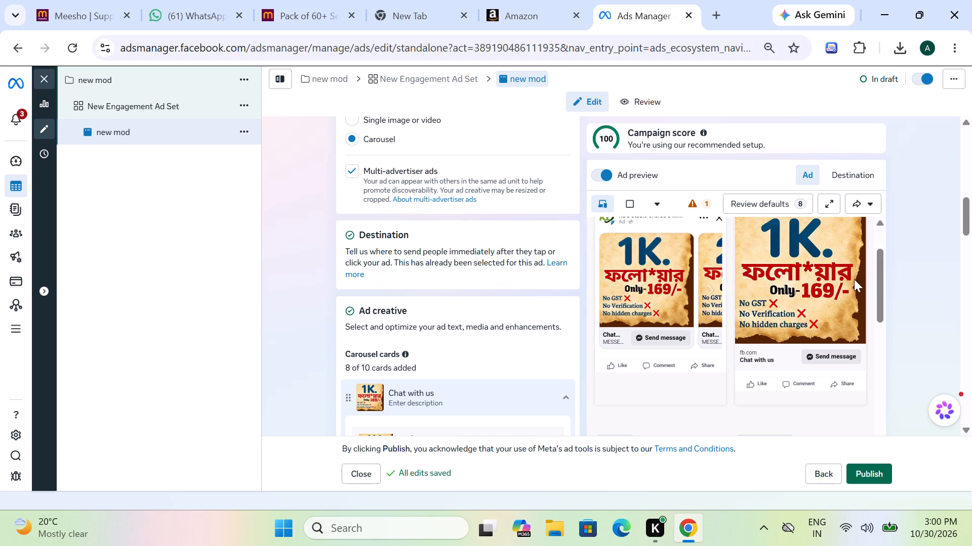
Open the undelivered Facebook in-stream reels placement for editing and look through the account images available for its first carousel card.
{"action": "left_click_drag", "start_coordinate": [878, 286], "coordinate": [875, 302]}
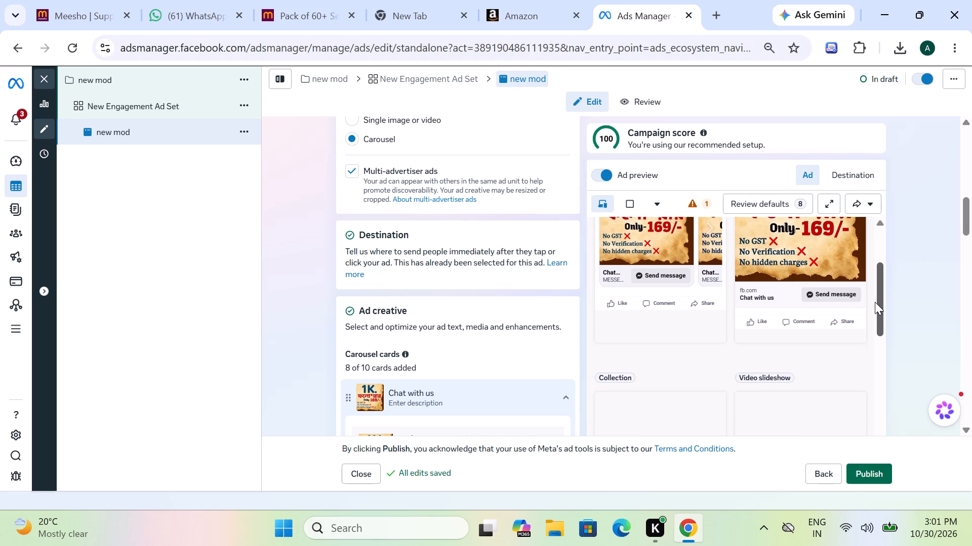
{"action": "left_click_drag", "start_coordinate": [875, 302], "coordinate": [879, 279]}
{"action": "left_click", "coordinate": [705, 203]}
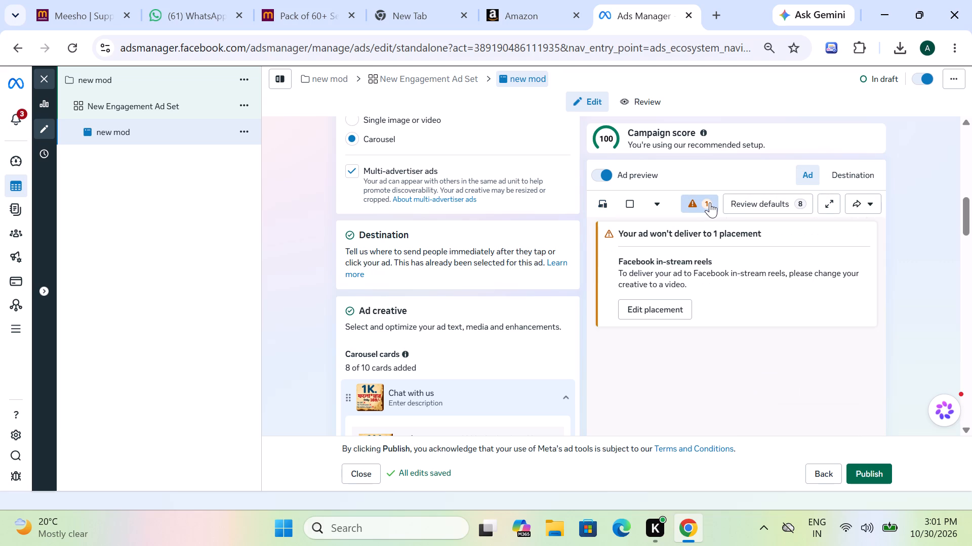
{"action": "left_click", "coordinate": [675, 315]}
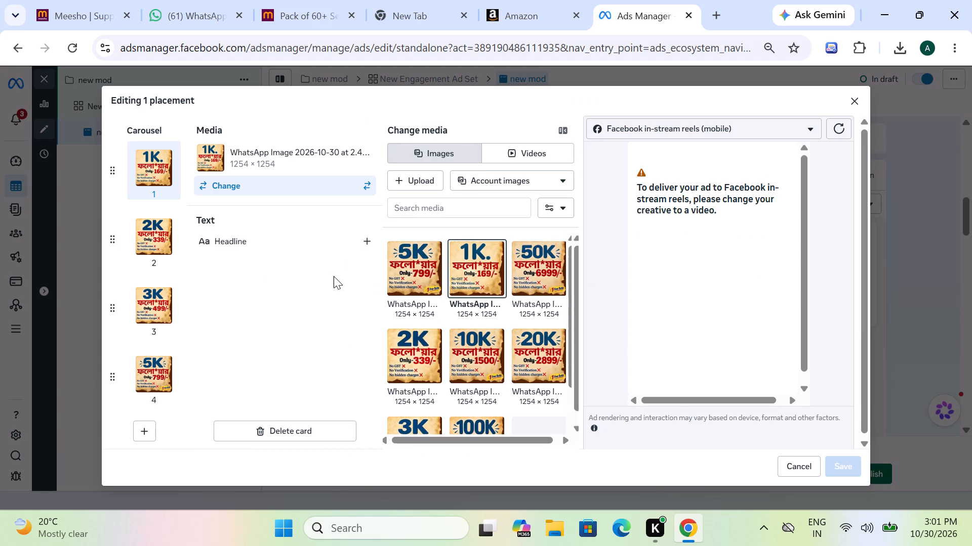
{"action": "scroll", "coordinate": [456, 300], "scroll_direction": "down", "scroll_amount": 5}
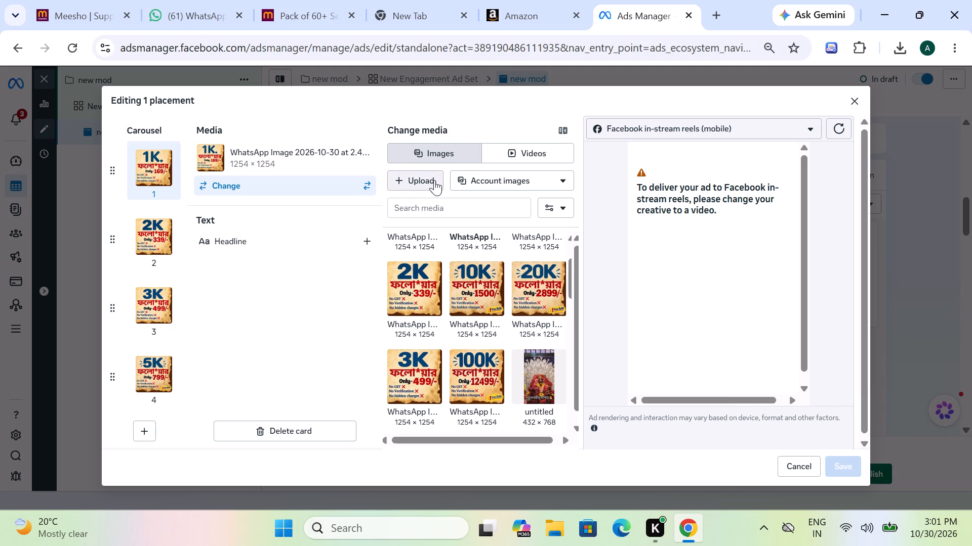
{"action": "left_click", "coordinate": [265, 189]}
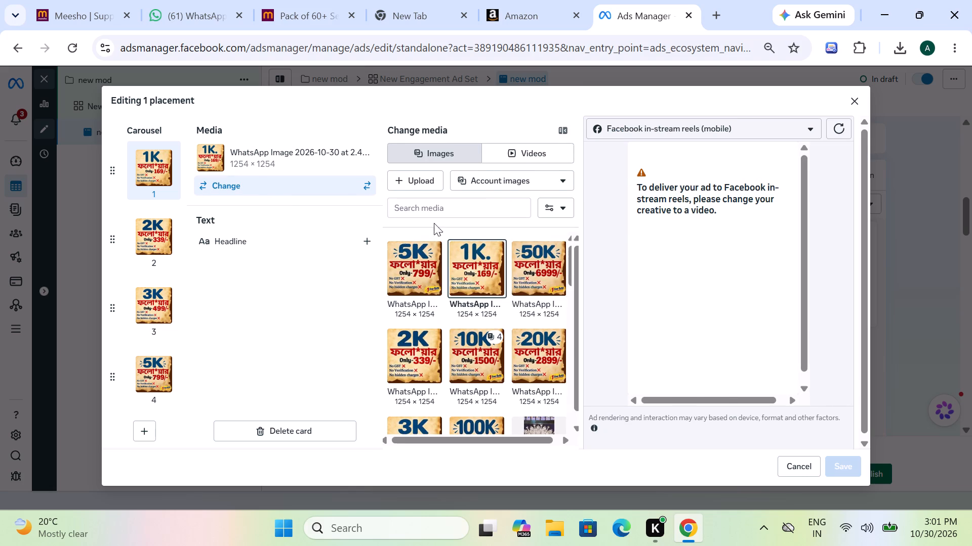
Examine the media options for the first carousel card in the Facebook in-stream reels placement.
{"action": "scroll", "coordinate": [294, 271], "scroll_direction": "down", "scroll_amount": 4}
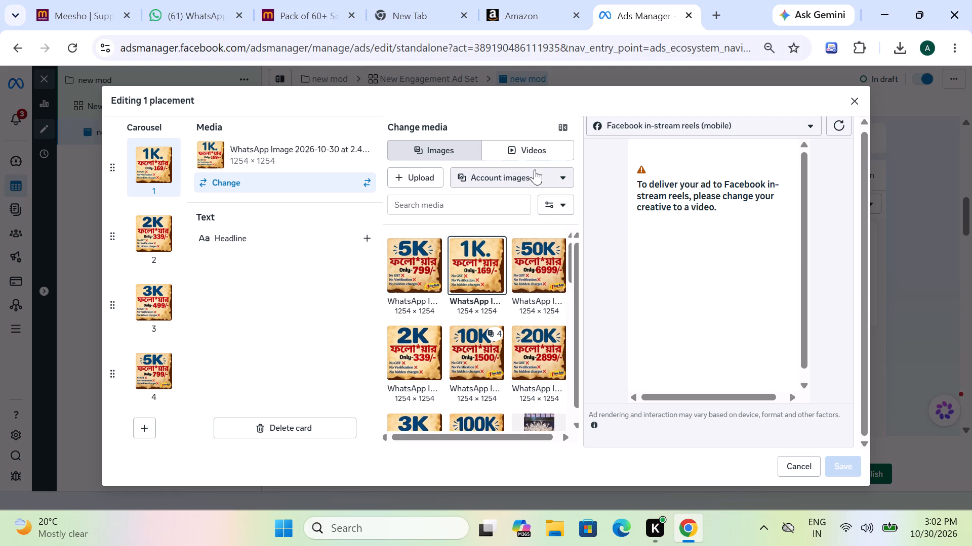
Look through the account videos and images available for the first carousel card, and check the Facebook in-stream reels preview options.
{"action": "left_click", "coordinate": [532, 150]}
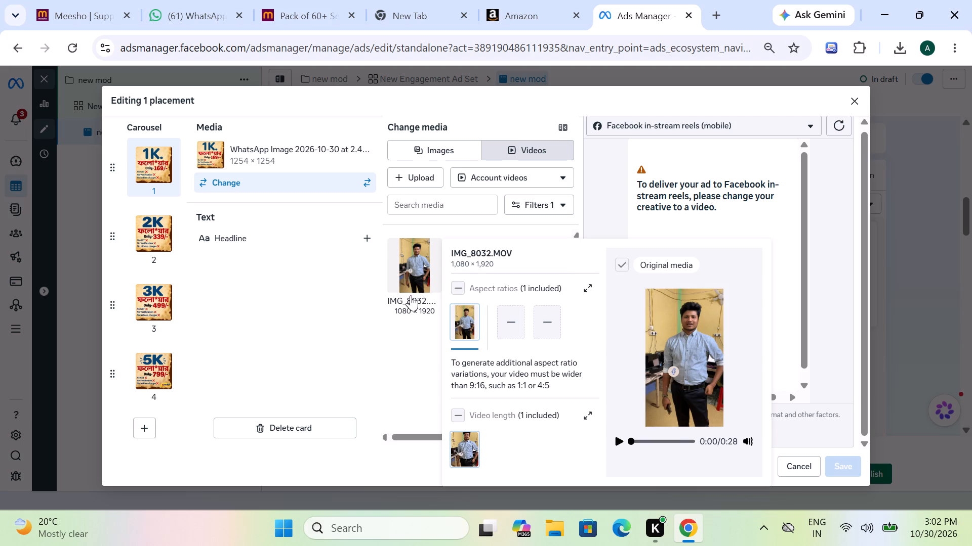
{"action": "left_click", "coordinate": [438, 155]}
{"action": "left_click", "coordinate": [687, 203]}
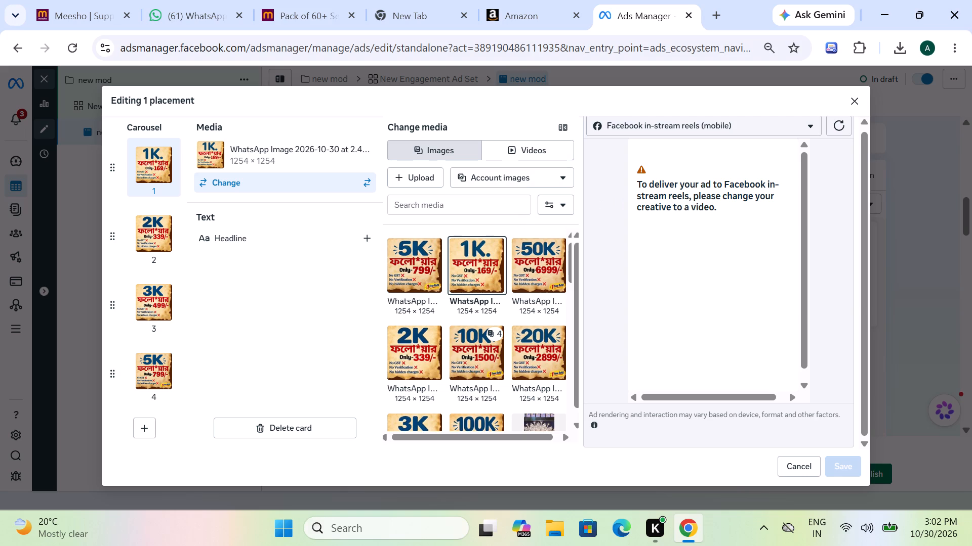
{"action": "left_click", "coordinate": [741, 121]}
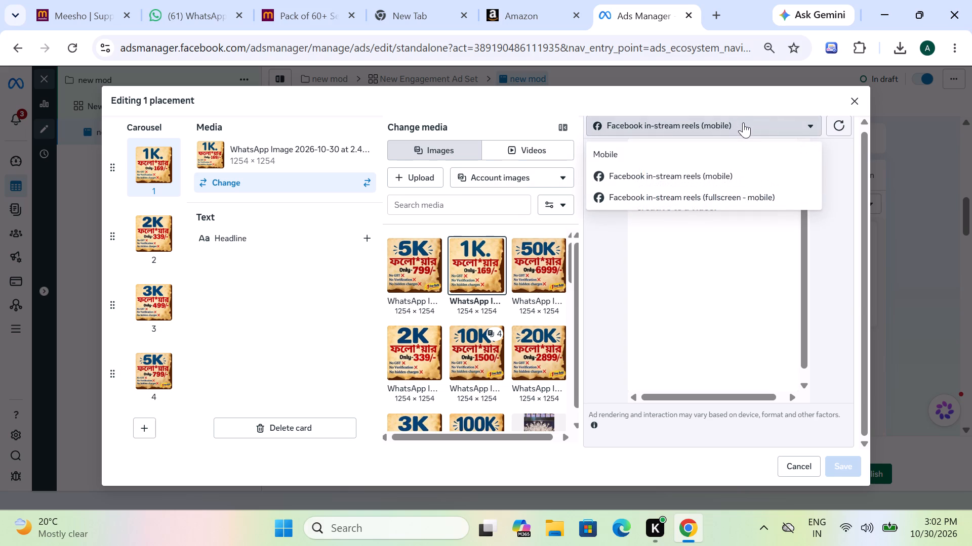
{"action": "left_click", "coordinate": [614, 244]}
{"action": "scroll", "coordinate": [297, 276], "scroll_direction": "up", "scroll_amount": 2}
{"action": "scroll", "coordinate": [299, 276], "scroll_direction": "down", "scroll_amount": 8}
{"action": "scroll", "coordinate": [435, 288], "scroll_direction": "down", "scroll_amount": 5}
{"action": "scroll", "coordinate": [447, 297], "scroll_direction": "up", "scroll_amount": 3}
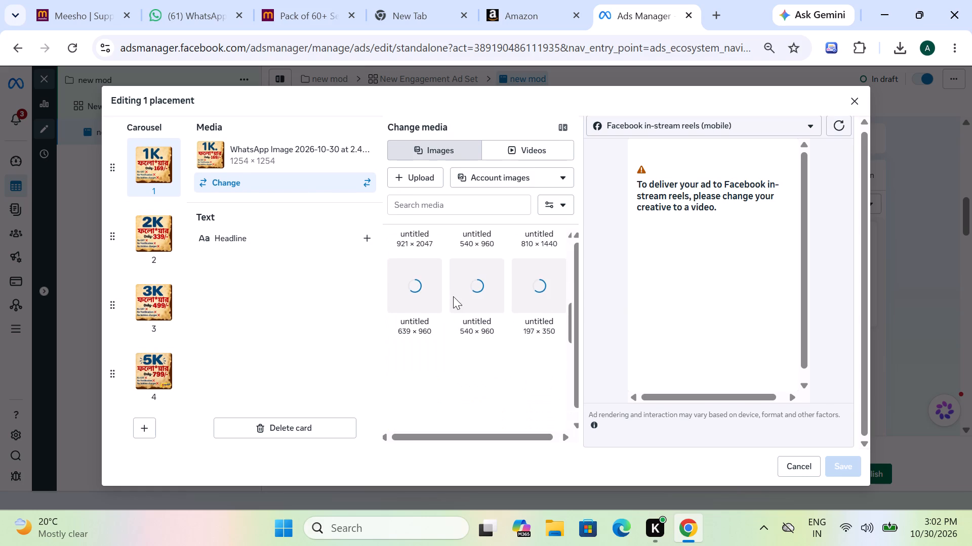
{"action": "scroll", "coordinate": [453, 296], "scroll_direction": "up", "scroll_amount": 4}
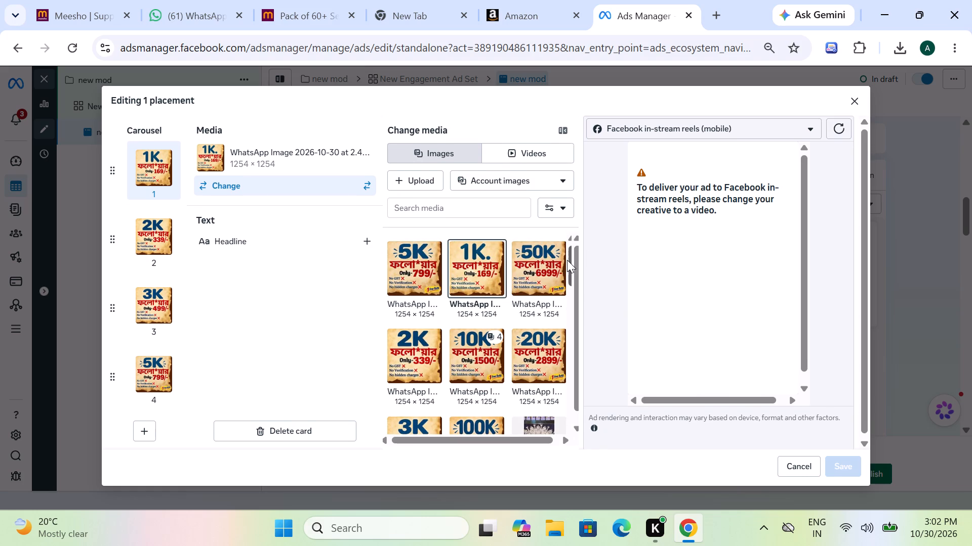
{"action": "left_click_drag", "start_coordinate": [567, 260], "coordinate": [587, 249]}
{"action": "left_click_drag", "start_coordinate": [587, 249], "coordinate": [587, 236]}
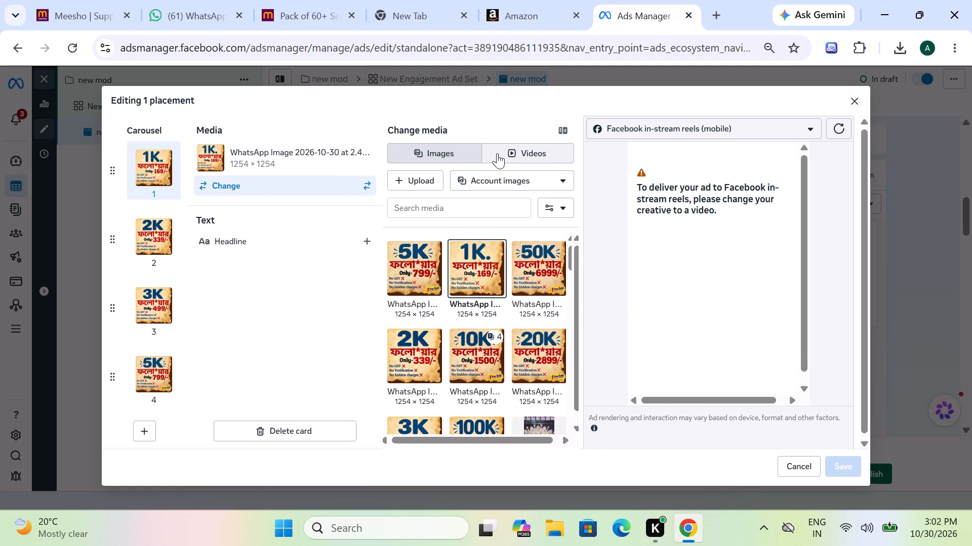
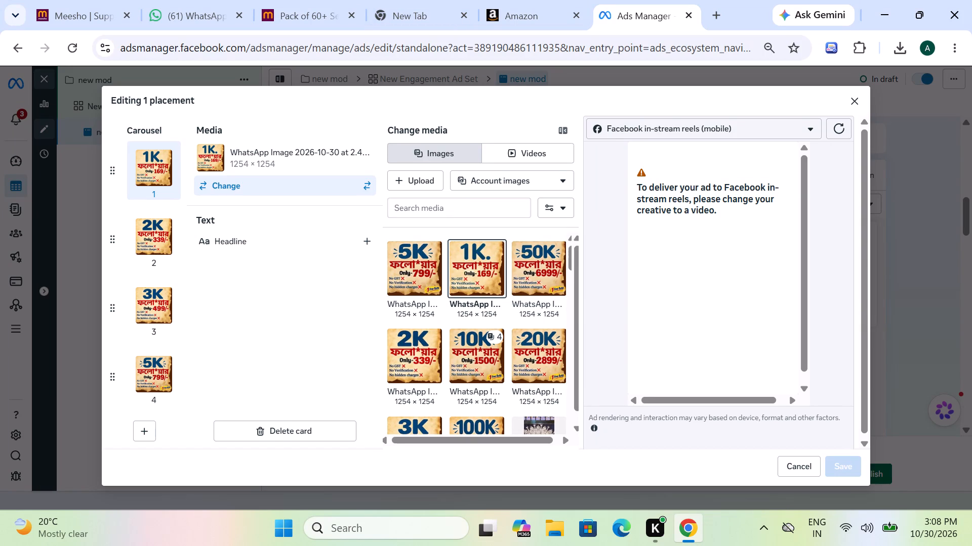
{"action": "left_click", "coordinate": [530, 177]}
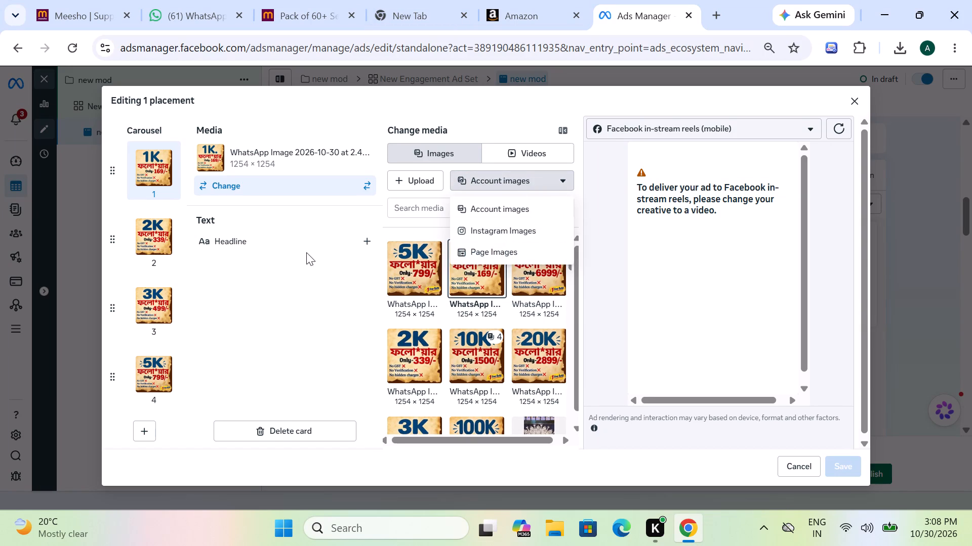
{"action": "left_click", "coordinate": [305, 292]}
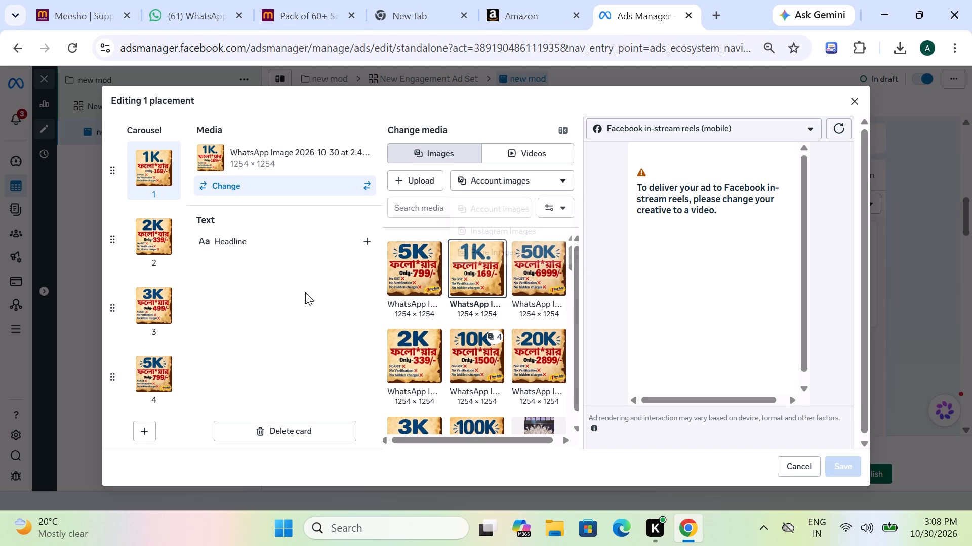
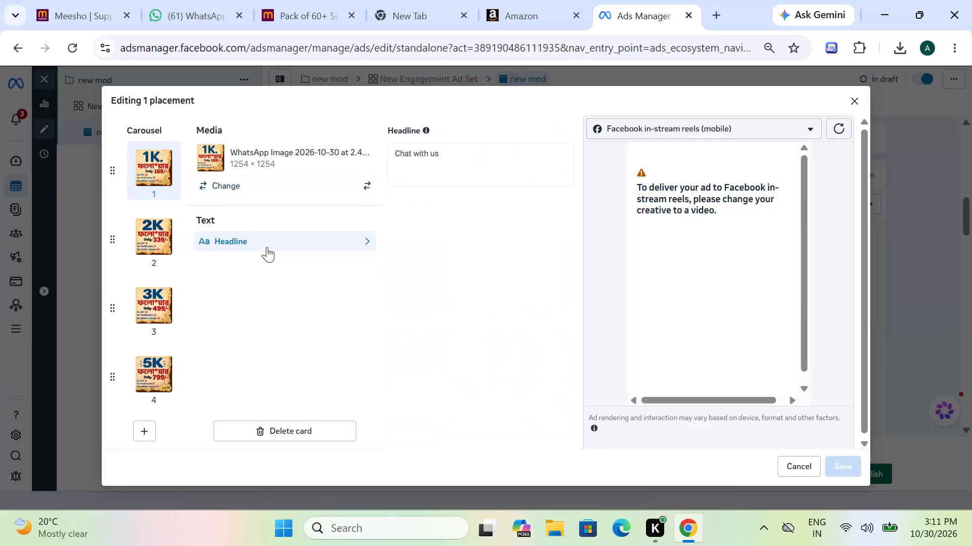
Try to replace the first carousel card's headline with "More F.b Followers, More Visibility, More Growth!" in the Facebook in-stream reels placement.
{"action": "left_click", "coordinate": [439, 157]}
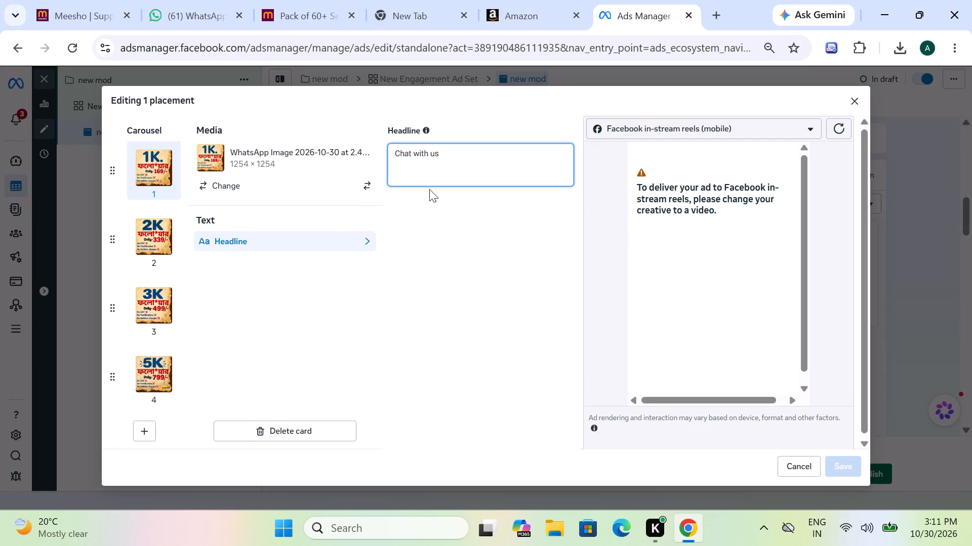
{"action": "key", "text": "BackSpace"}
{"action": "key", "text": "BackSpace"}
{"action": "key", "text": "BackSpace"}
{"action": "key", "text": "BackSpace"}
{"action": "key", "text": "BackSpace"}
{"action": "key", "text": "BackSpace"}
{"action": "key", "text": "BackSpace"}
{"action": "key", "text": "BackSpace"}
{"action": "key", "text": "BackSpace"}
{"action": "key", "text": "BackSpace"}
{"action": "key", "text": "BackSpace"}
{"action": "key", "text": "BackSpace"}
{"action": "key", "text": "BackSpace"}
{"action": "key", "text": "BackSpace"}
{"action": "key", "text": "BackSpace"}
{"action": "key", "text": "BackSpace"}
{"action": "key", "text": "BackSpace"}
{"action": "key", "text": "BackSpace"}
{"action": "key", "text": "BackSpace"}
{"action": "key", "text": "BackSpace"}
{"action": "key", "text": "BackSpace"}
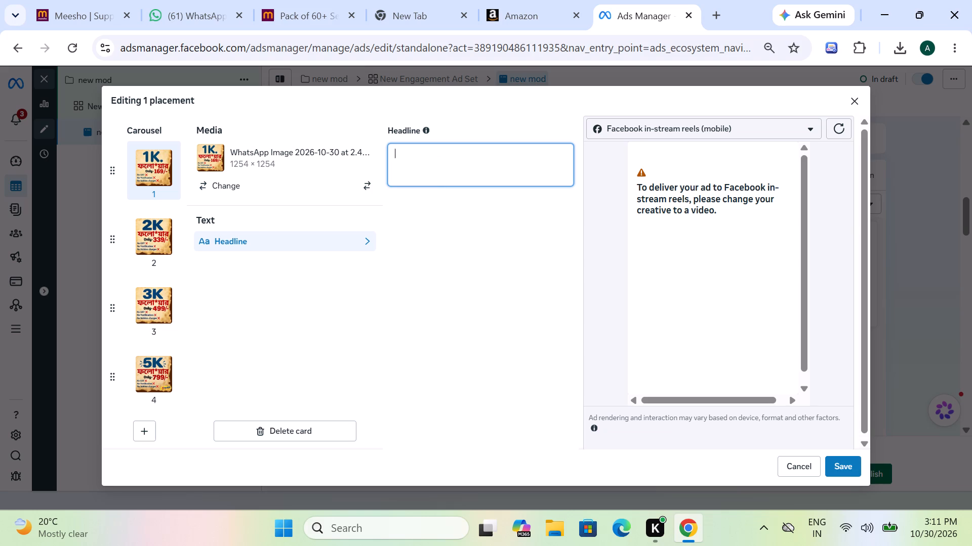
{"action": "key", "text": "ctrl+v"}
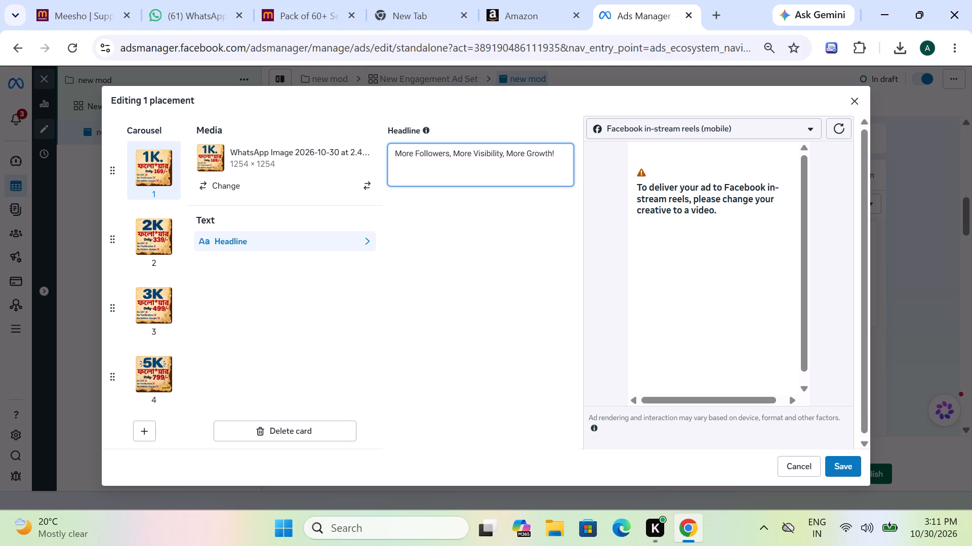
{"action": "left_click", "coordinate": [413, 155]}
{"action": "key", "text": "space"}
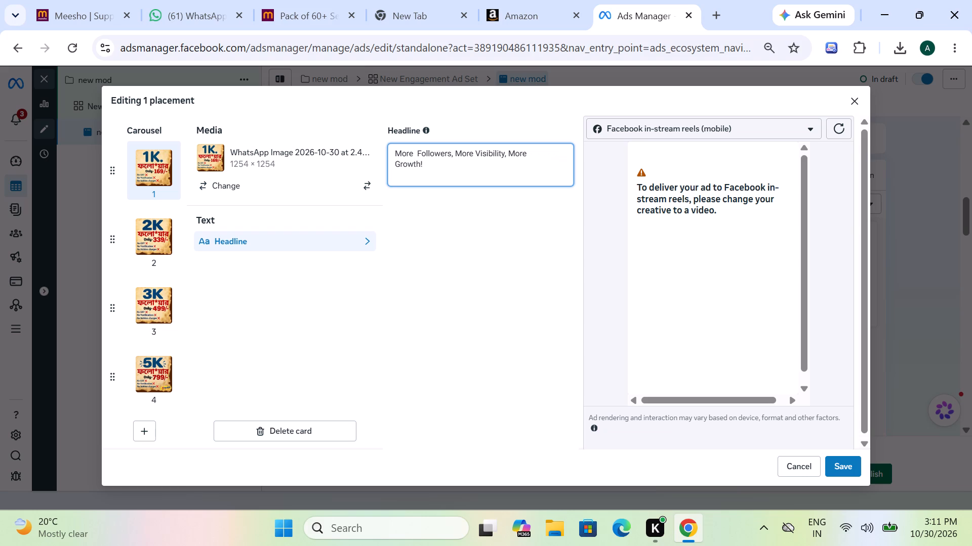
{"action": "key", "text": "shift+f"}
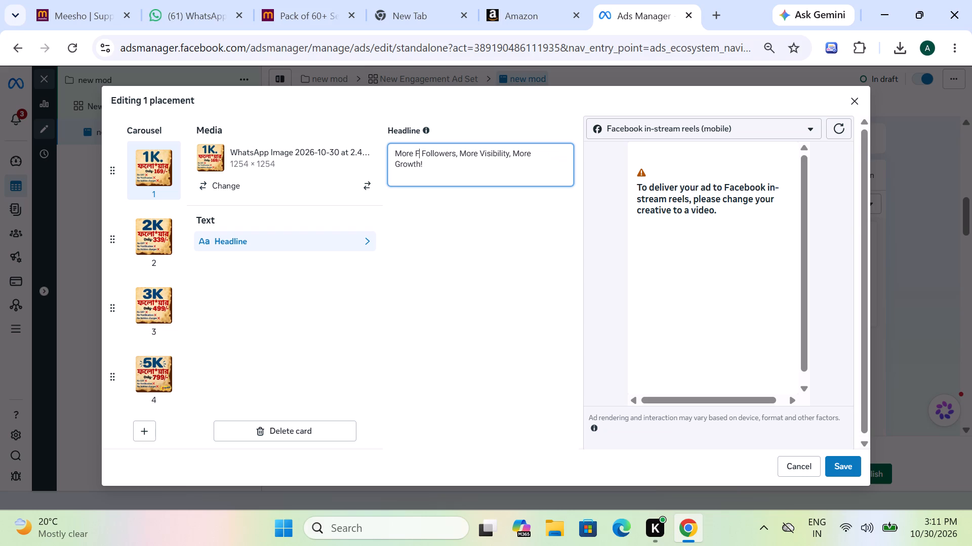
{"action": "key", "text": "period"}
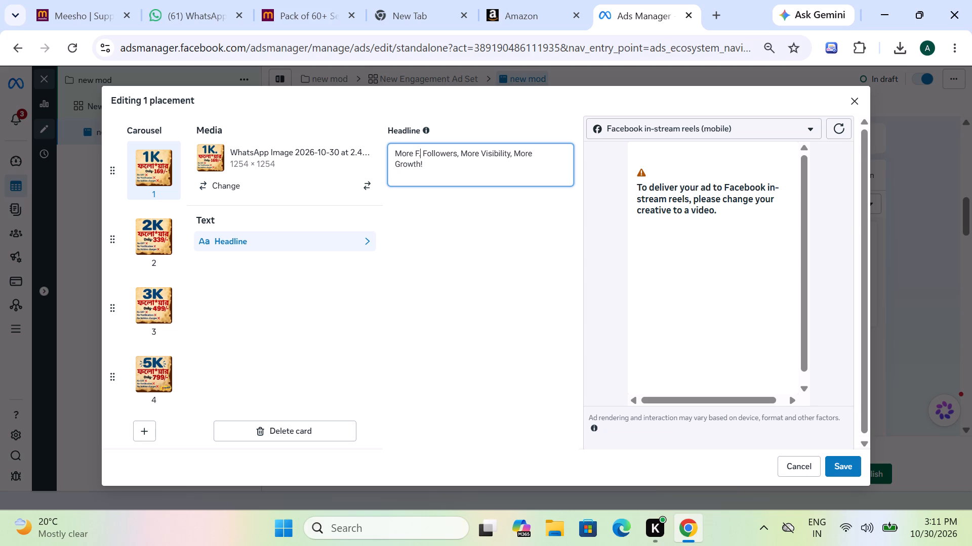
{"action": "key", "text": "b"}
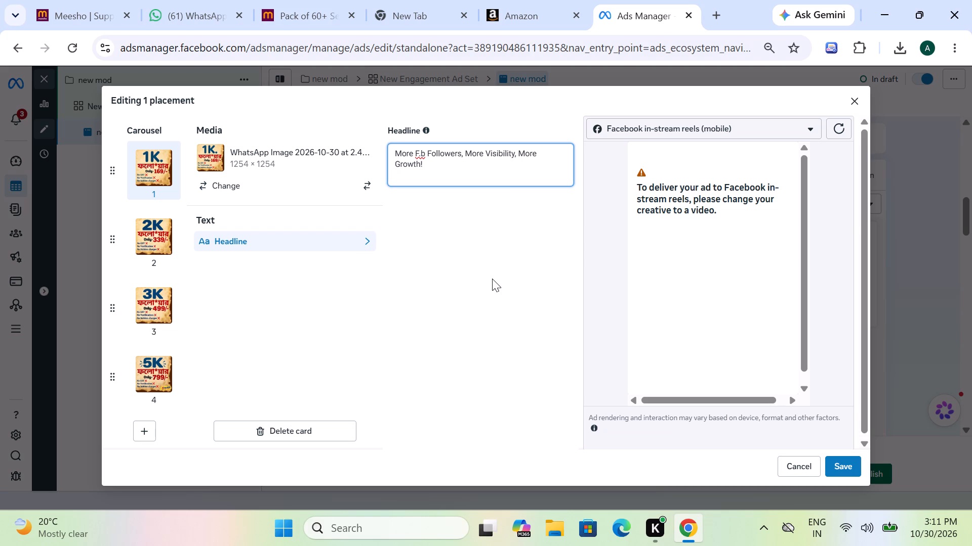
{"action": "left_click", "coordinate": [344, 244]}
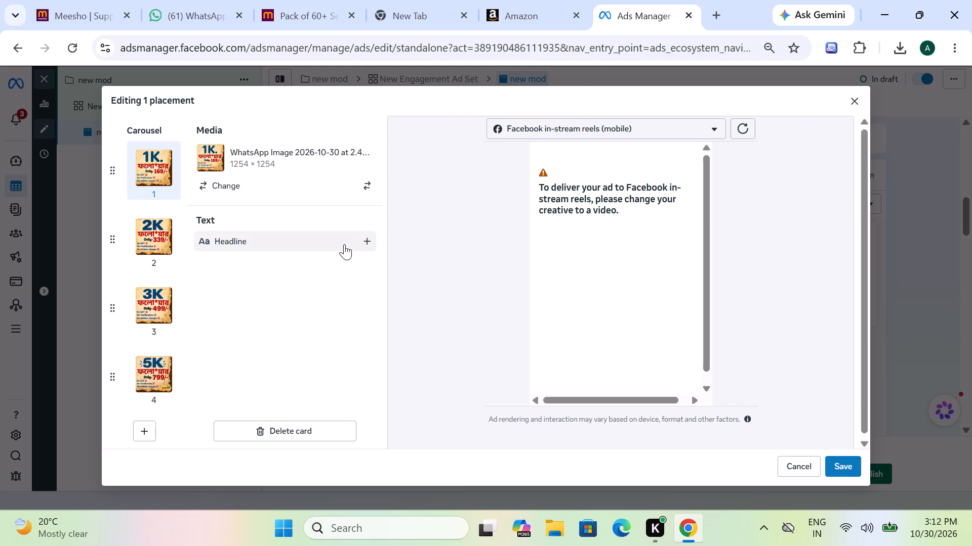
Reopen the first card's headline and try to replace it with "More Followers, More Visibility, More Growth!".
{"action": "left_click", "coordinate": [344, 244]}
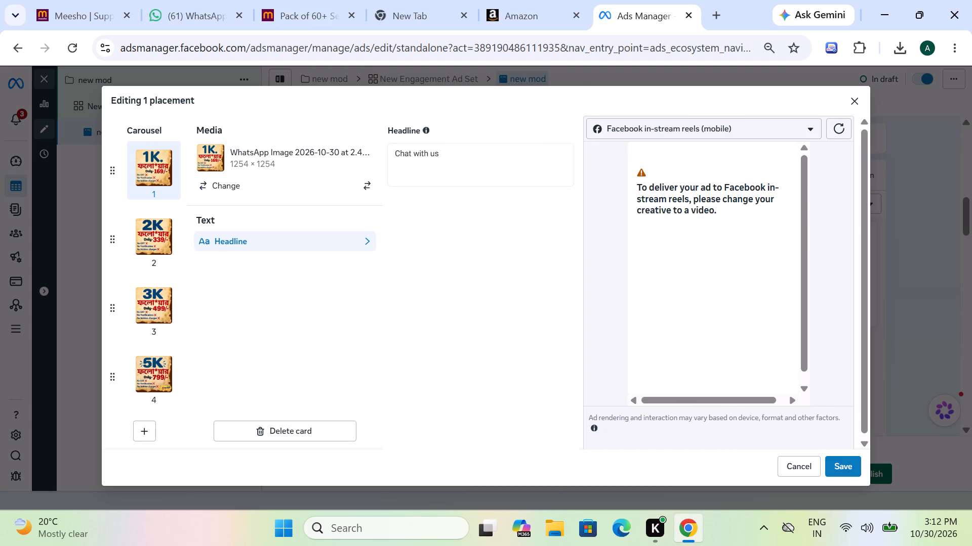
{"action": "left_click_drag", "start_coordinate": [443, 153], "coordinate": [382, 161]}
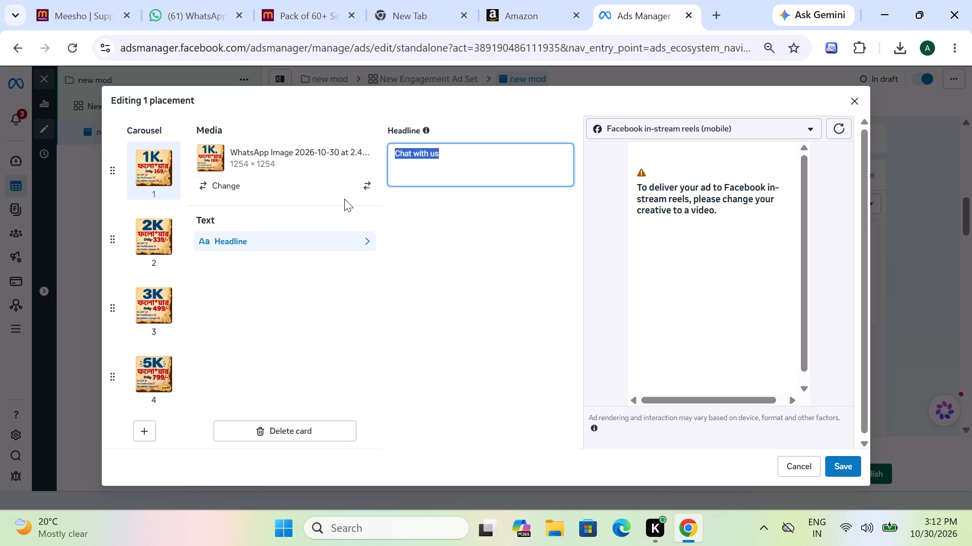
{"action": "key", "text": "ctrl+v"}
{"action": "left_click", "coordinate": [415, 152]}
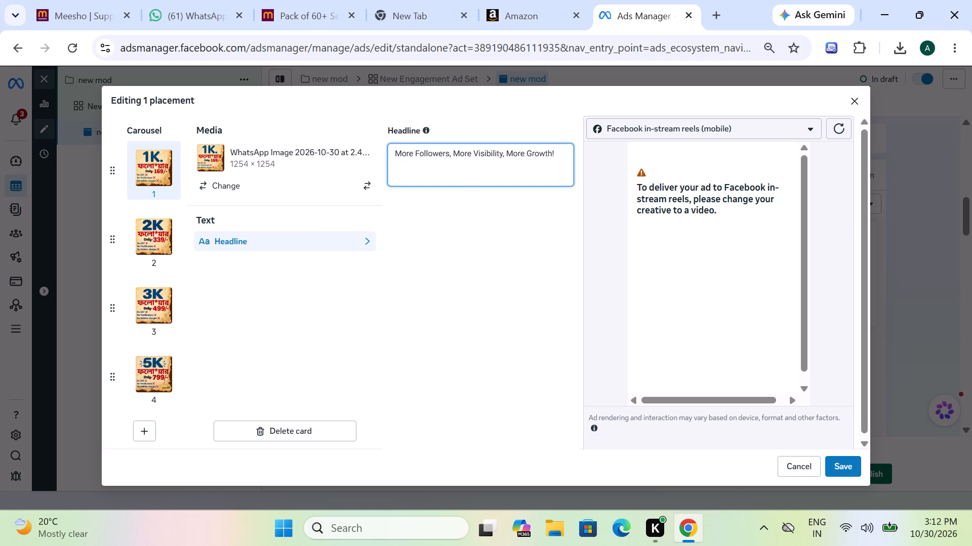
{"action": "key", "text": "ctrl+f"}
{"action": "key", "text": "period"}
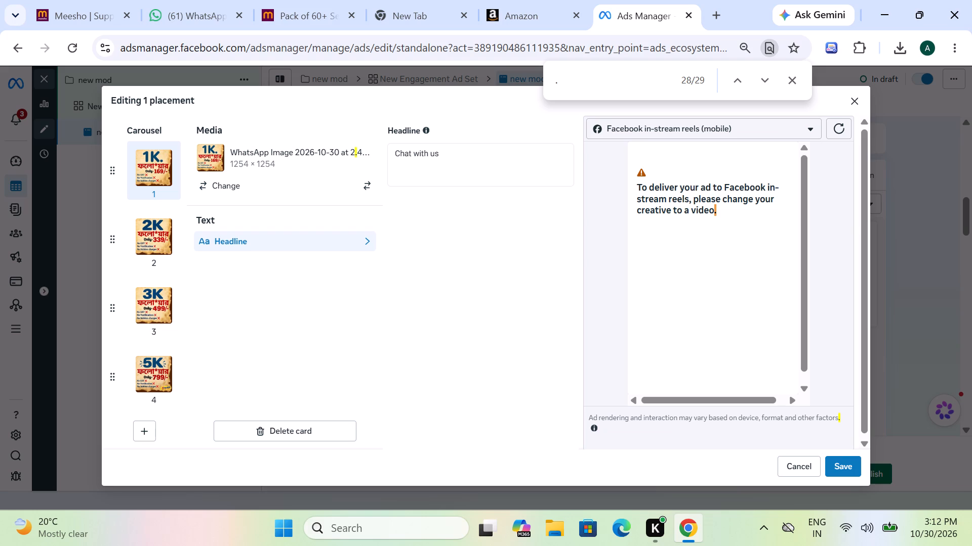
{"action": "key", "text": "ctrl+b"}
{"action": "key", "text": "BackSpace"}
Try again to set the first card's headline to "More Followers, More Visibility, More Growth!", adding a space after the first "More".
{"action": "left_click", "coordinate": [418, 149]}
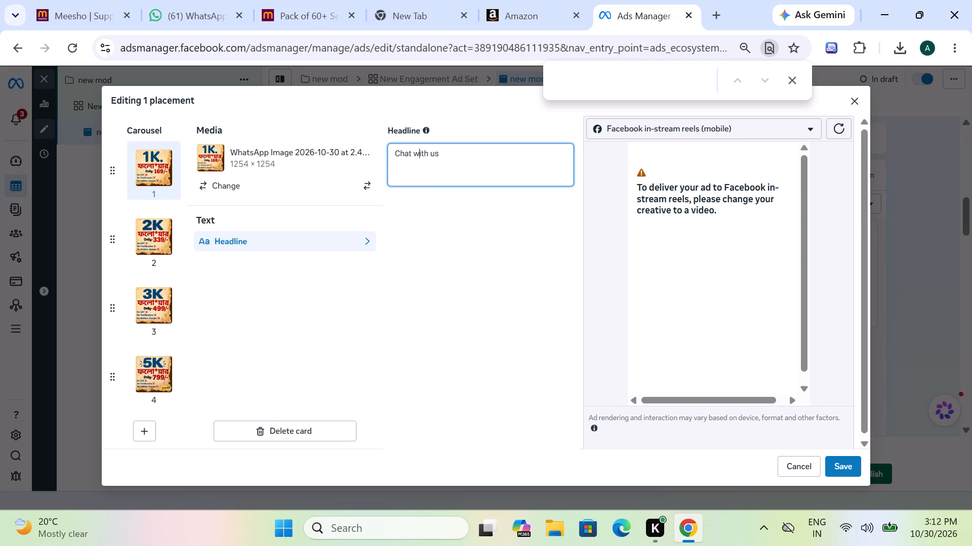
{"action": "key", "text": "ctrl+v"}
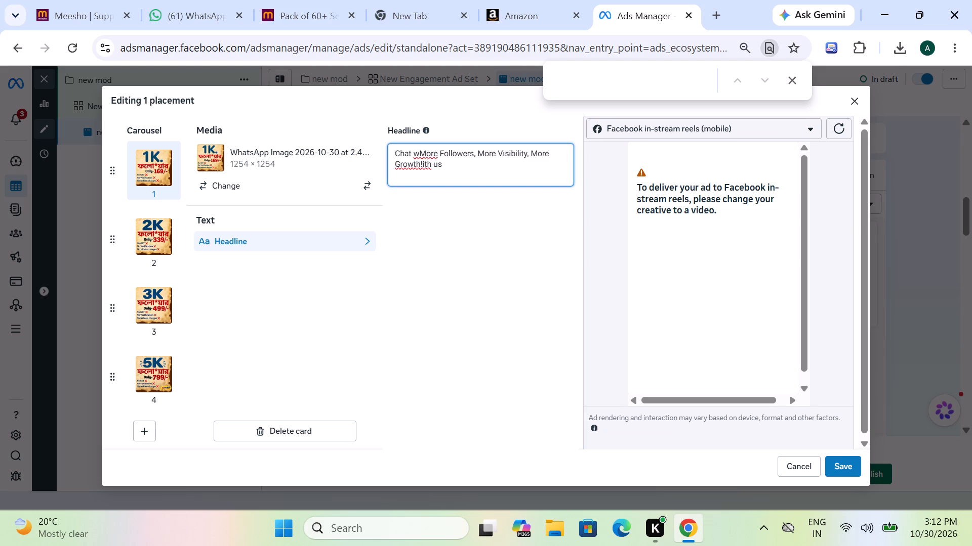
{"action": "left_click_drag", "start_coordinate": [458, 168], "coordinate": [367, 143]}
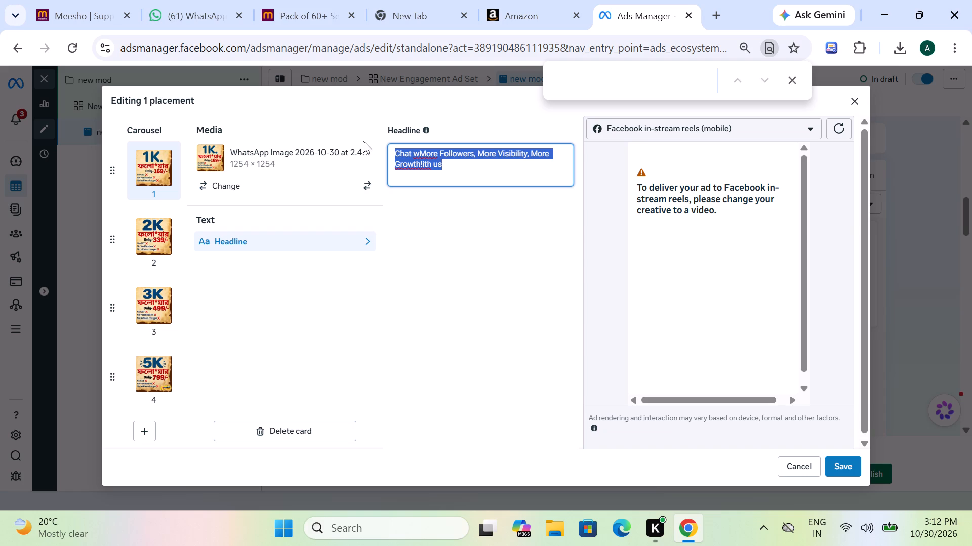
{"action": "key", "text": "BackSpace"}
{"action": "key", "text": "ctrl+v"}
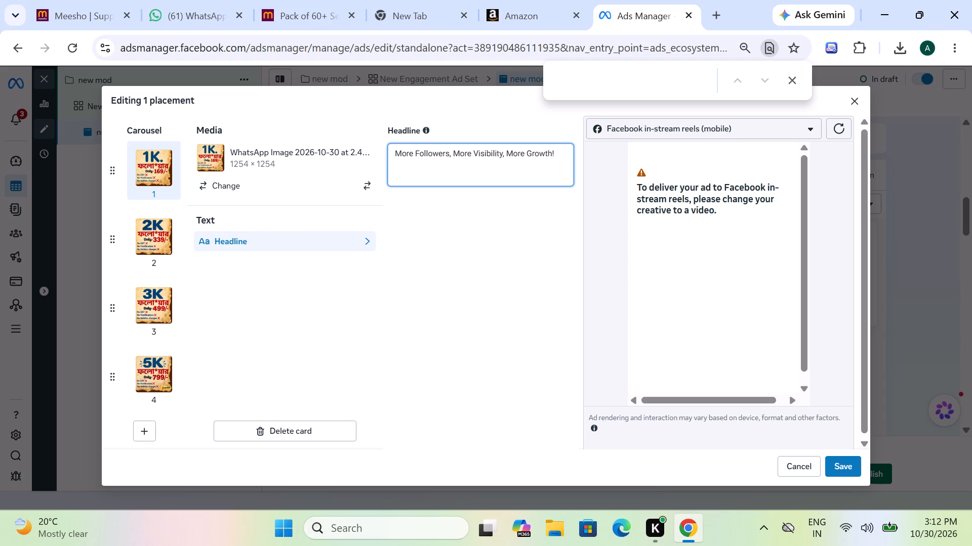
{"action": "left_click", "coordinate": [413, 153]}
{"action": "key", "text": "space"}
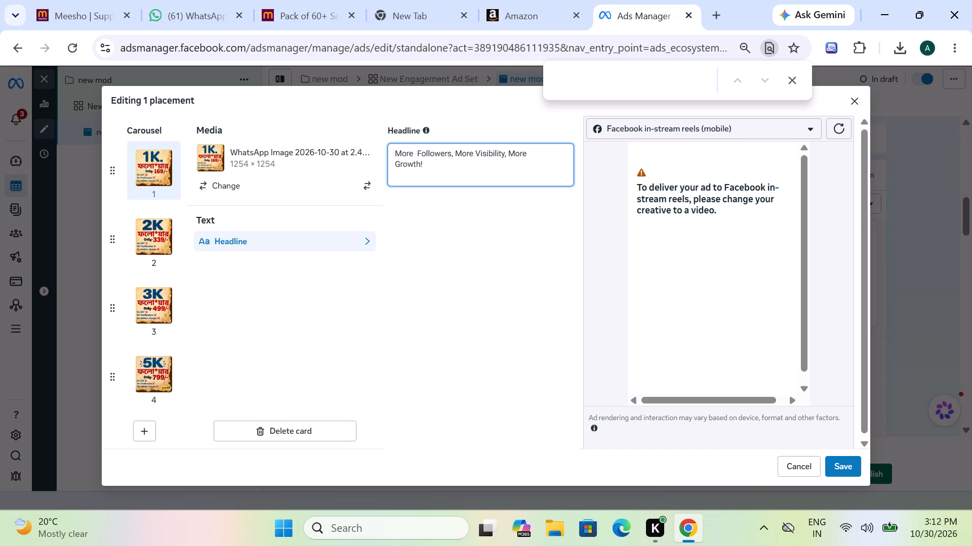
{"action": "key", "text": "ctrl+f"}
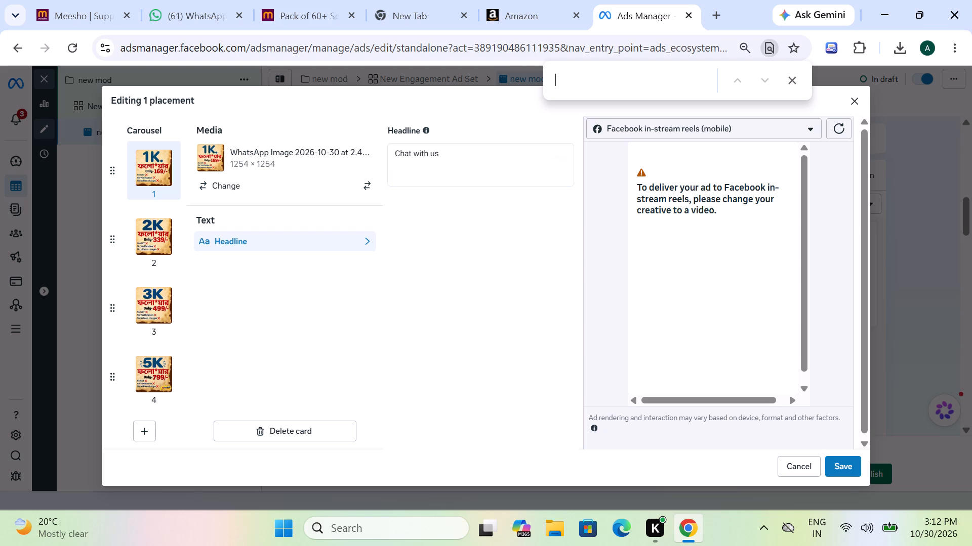
Replace the first card's "Chat with us" headline with "More Followers, More Visibility, More Growth!" and insert "F." before "Followers".
{"action": "left_click", "coordinate": [451, 158]}
{"action": "left_click", "coordinate": [457, 254]}
{"action": "left_click_drag", "start_coordinate": [441, 161], "coordinate": [375, 164]}
{"action": "key", "text": "ctrl+v"}
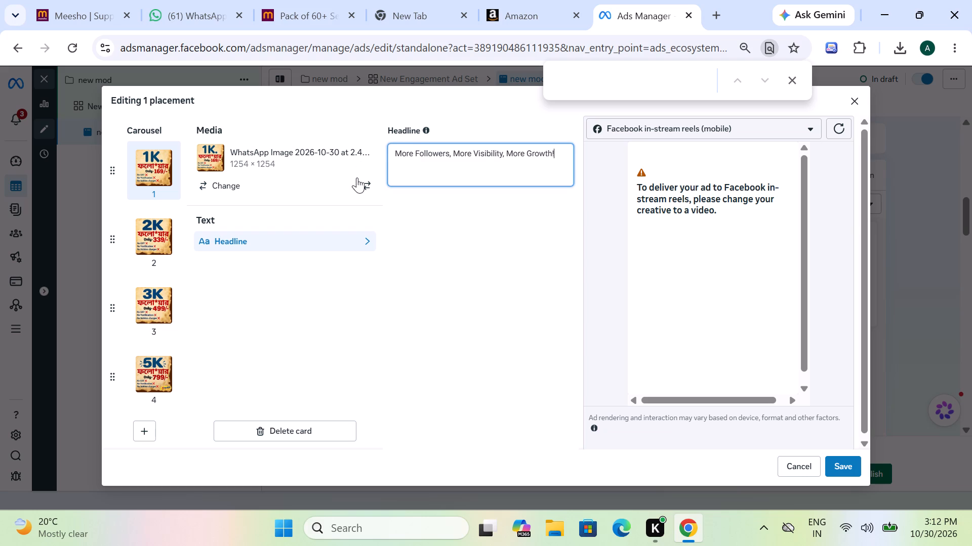
{"action": "left_click", "coordinate": [412, 154]}
{"action": "key", "text": "space"}
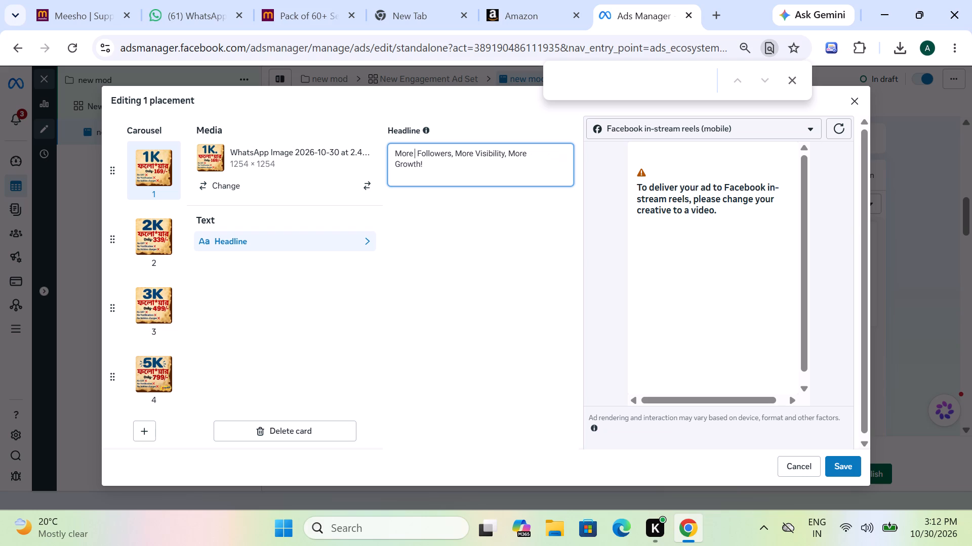
{"action": "key", "text": "shift+f"}
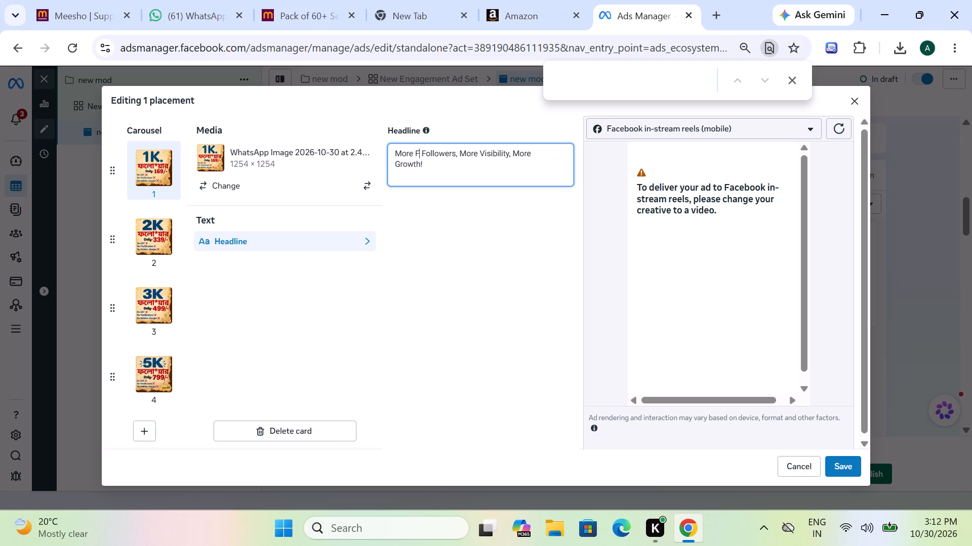
{"action": "key", "text": "period"}
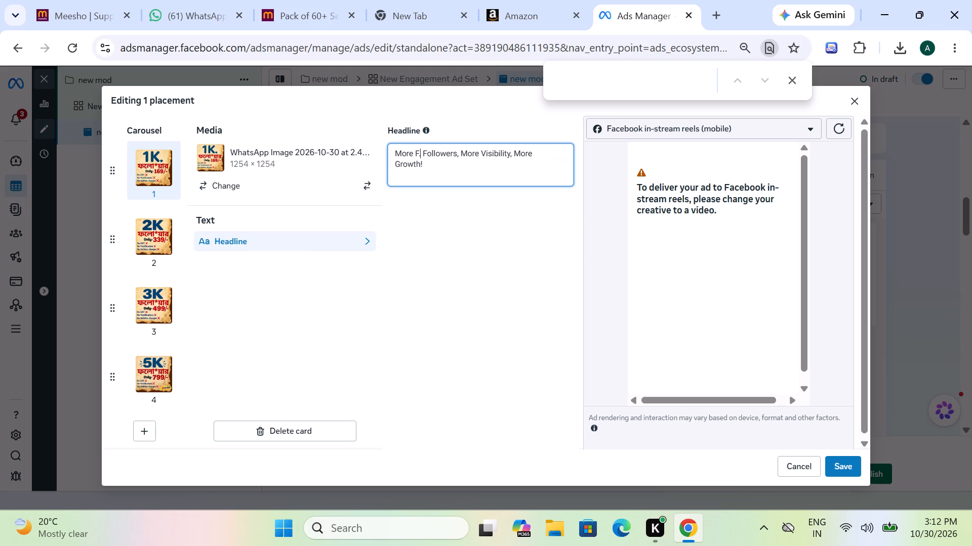
Complete the "F.B" abbreviation before "Followers" in the first carousel card's headline by adding the "B".
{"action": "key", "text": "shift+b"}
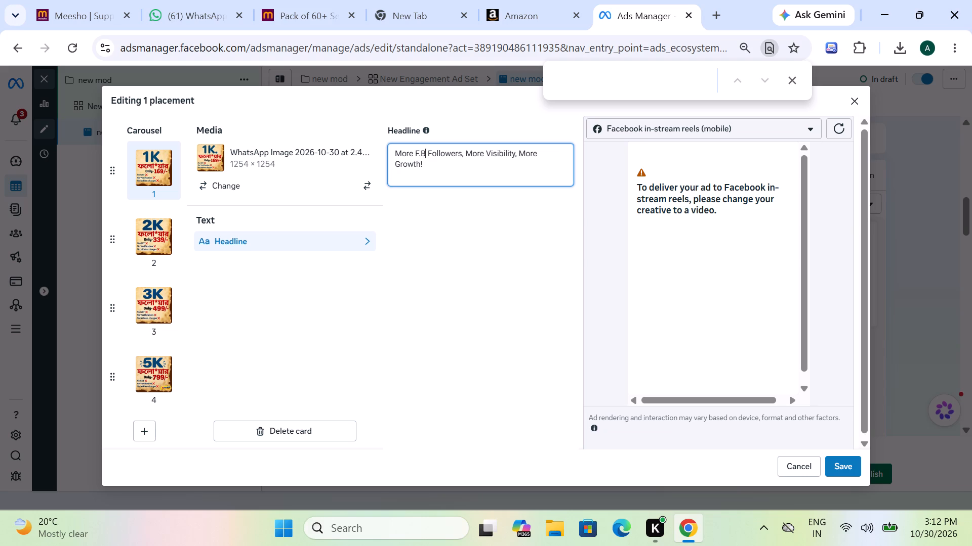
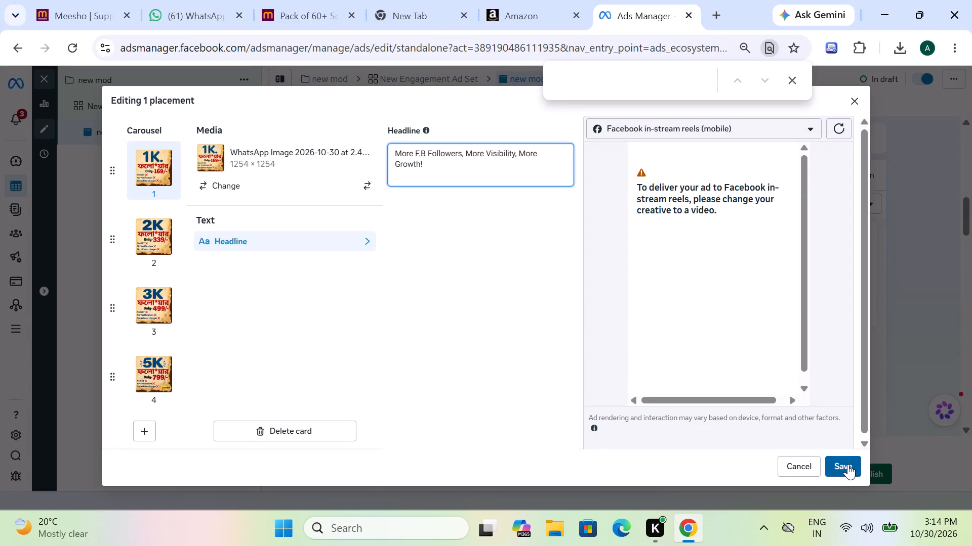
Save the first card's customized headline for the Facebook in-stream reels placement.
{"action": "left_click", "coordinate": [848, 464]}
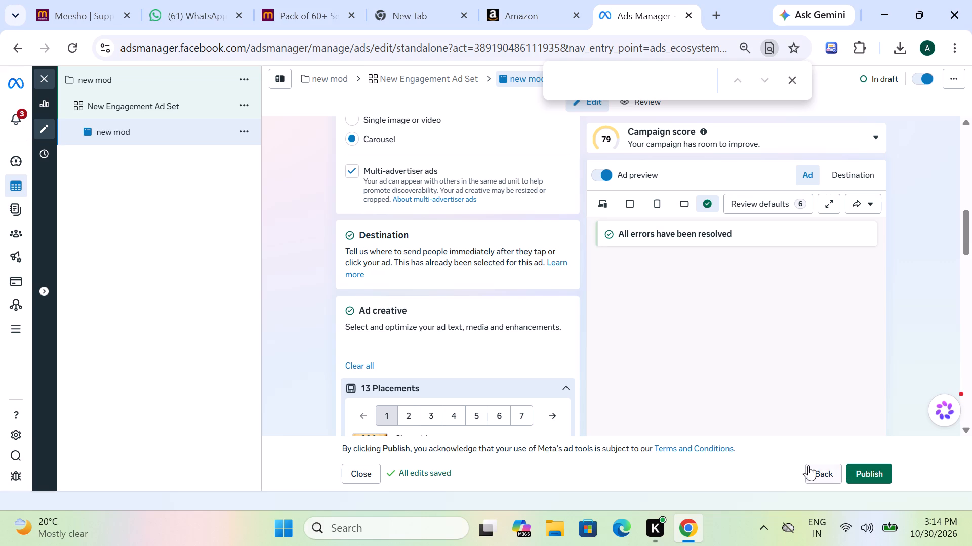
Review the ad's name, identity, setup, destination and ad creative sections.
{"action": "scroll", "coordinate": [469, 341], "scroll_direction": "down", "scroll_amount": 1}
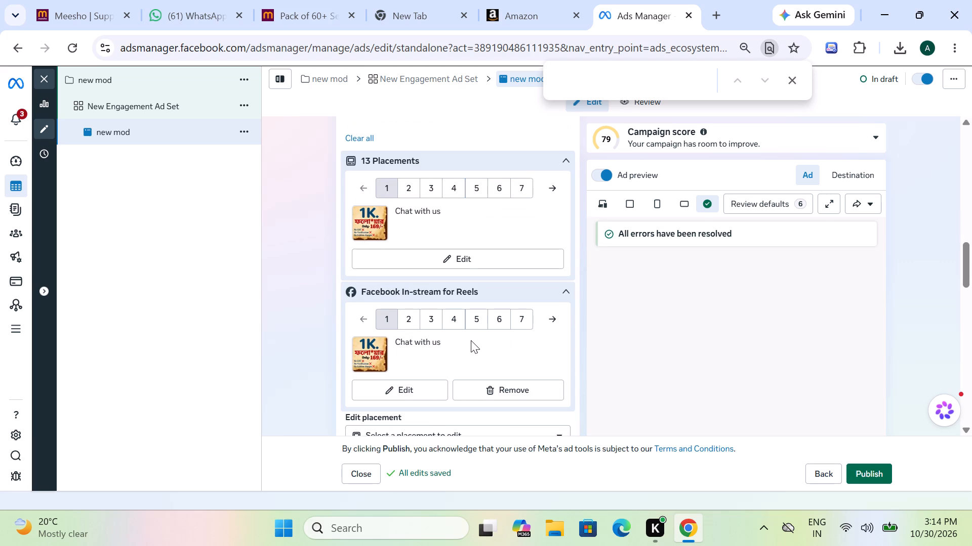
{"action": "scroll", "coordinate": [471, 340], "scroll_direction": "up", "scroll_amount": 2}
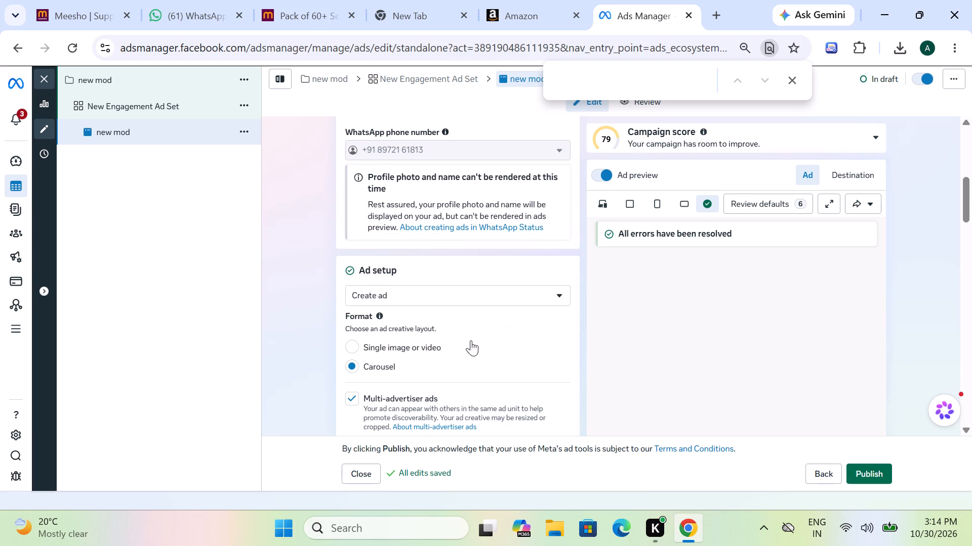
{"action": "scroll", "coordinate": [471, 340], "scroll_direction": "up", "scroll_amount": 1}
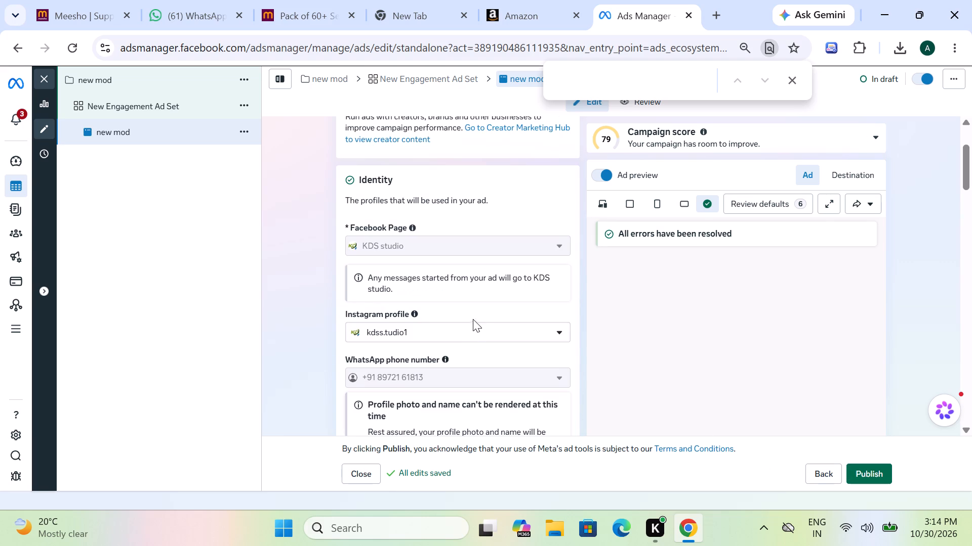
{"action": "scroll", "coordinate": [475, 307], "scroll_direction": "up", "scroll_amount": 1}
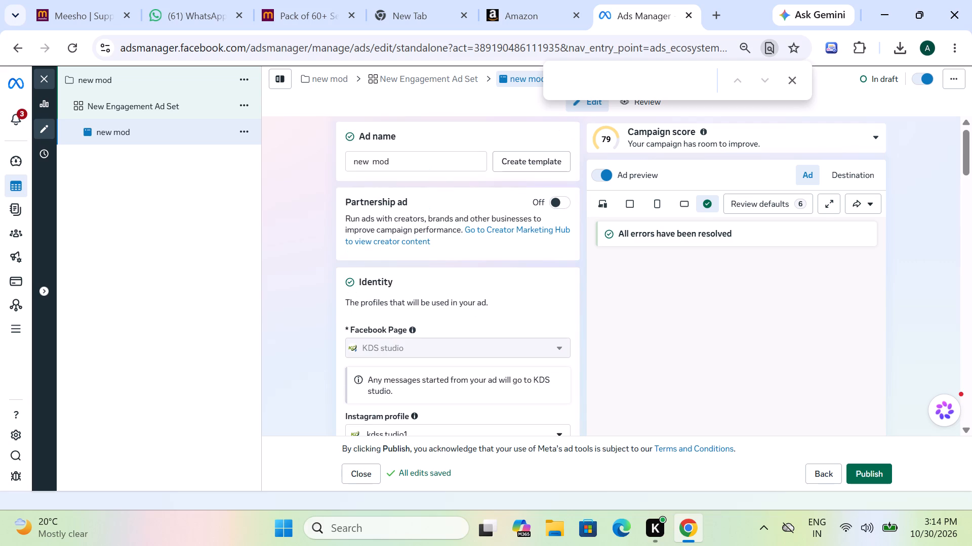
{"action": "scroll", "coordinate": [475, 306], "scroll_direction": "up", "scroll_amount": 2}
{"action": "scroll", "coordinate": [475, 306], "scroll_direction": "down", "scroll_amount": 1}
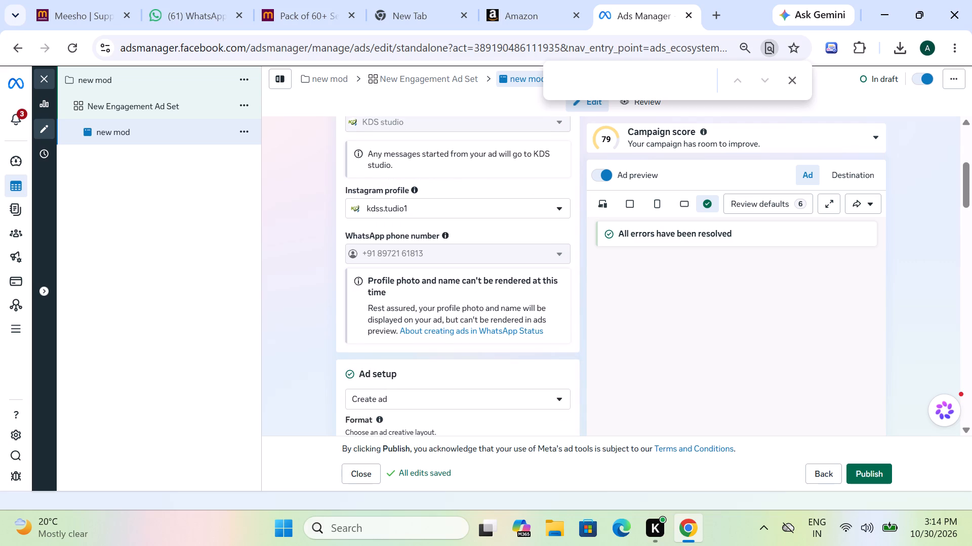
{"action": "scroll", "coordinate": [475, 306], "scroll_direction": "down", "scroll_amount": 1}
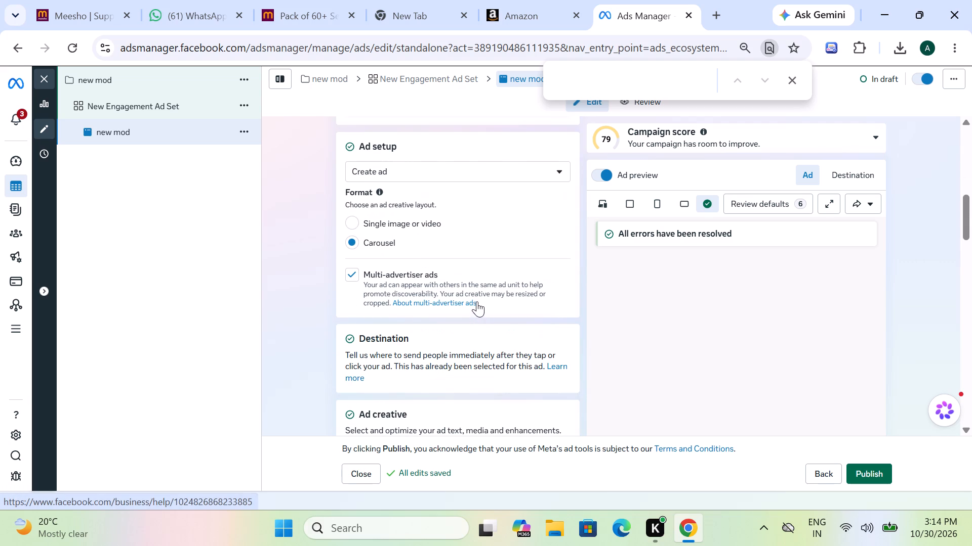
{"action": "scroll", "coordinate": [478, 296], "scroll_direction": "down", "scroll_amount": 1}
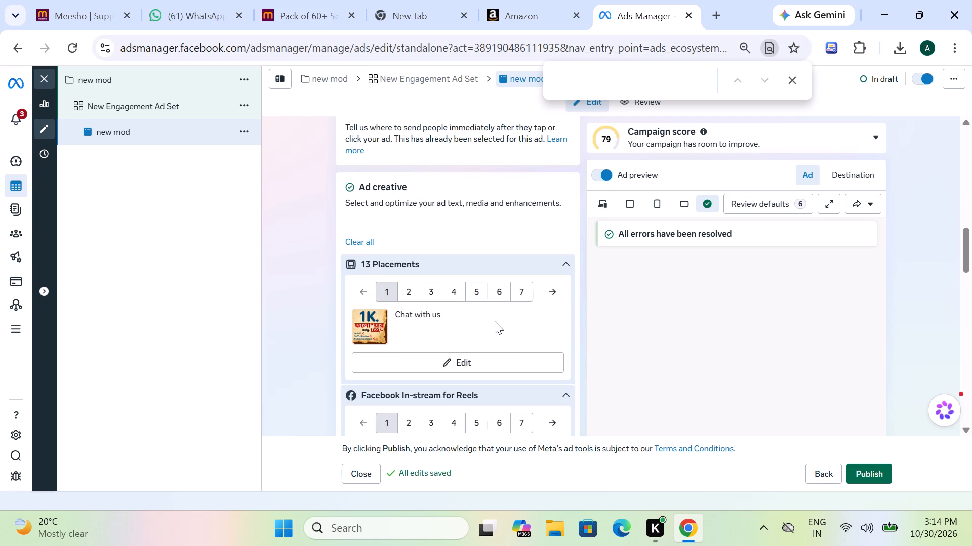
{"action": "scroll", "coordinate": [495, 321], "scroll_direction": "down", "scroll_amount": 1}
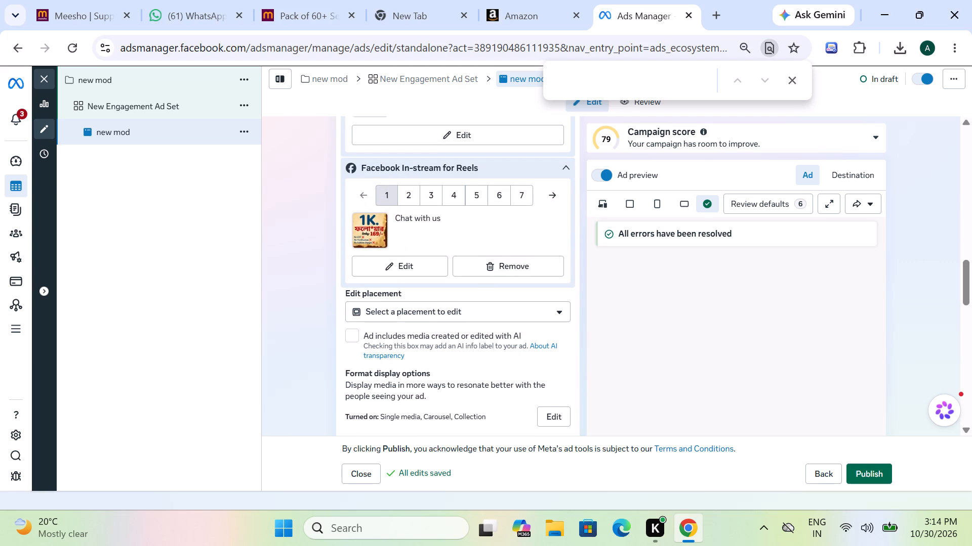
Look through all eight carousel cards in the Facebook In-stream for Reels placement, checking each card's image and headline.
{"action": "left_click", "coordinate": [412, 200]}
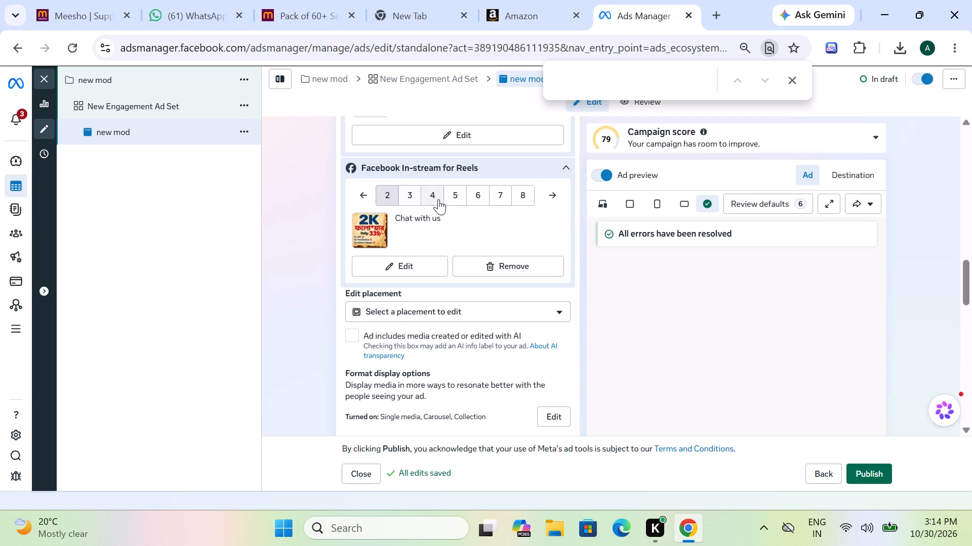
{"action": "left_click", "coordinate": [438, 200]}
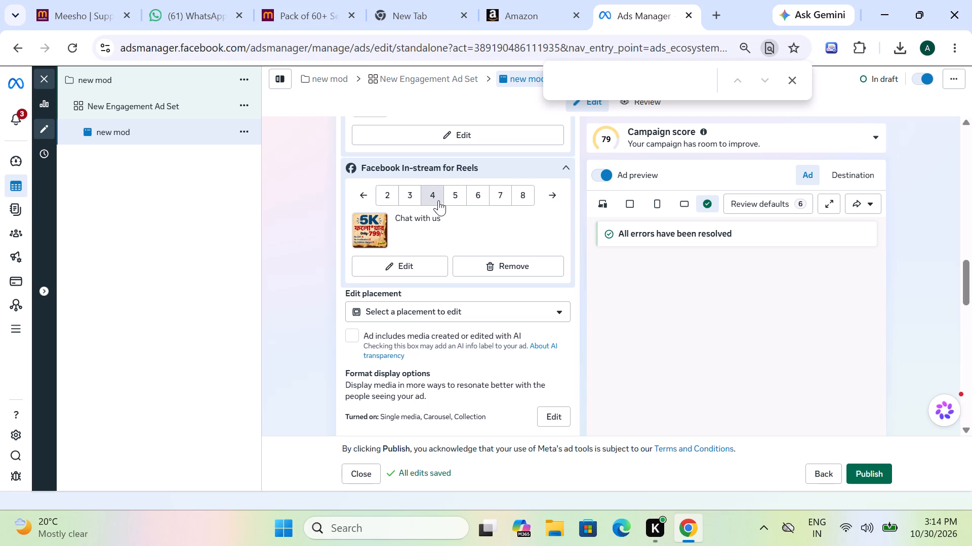
{"action": "left_click", "coordinate": [389, 195]}
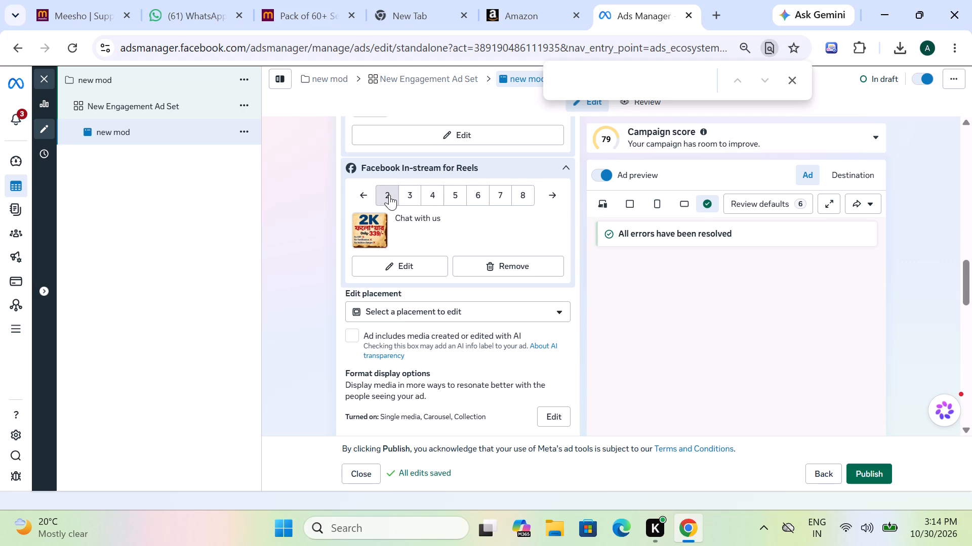
{"action": "left_click", "coordinate": [409, 200]}
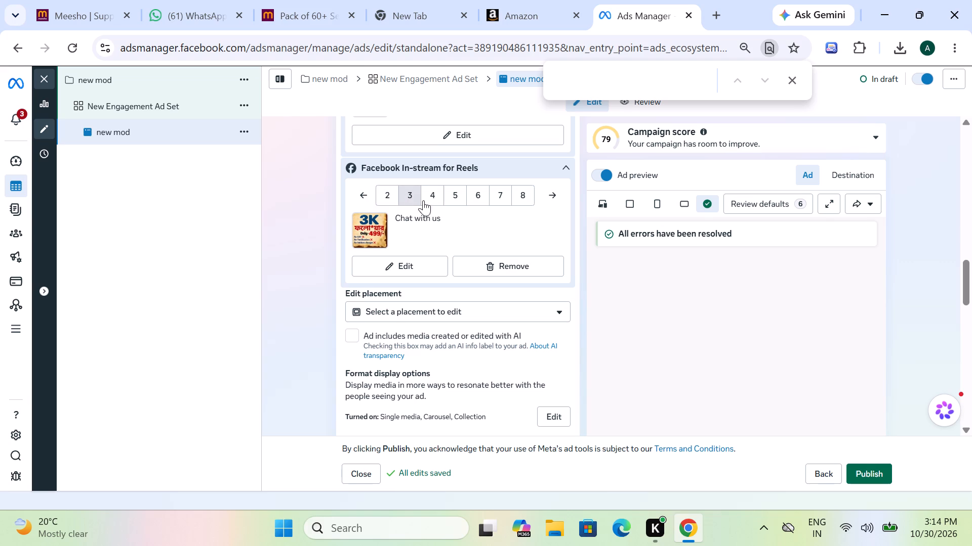
{"action": "left_click", "coordinate": [431, 200]}
{"action": "scroll", "coordinate": [445, 205], "scroll_direction": "up", "scroll_amount": 1}
{"action": "scroll", "coordinate": [449, 216], "scroll_direction": "down", "scroll_amount": 1}
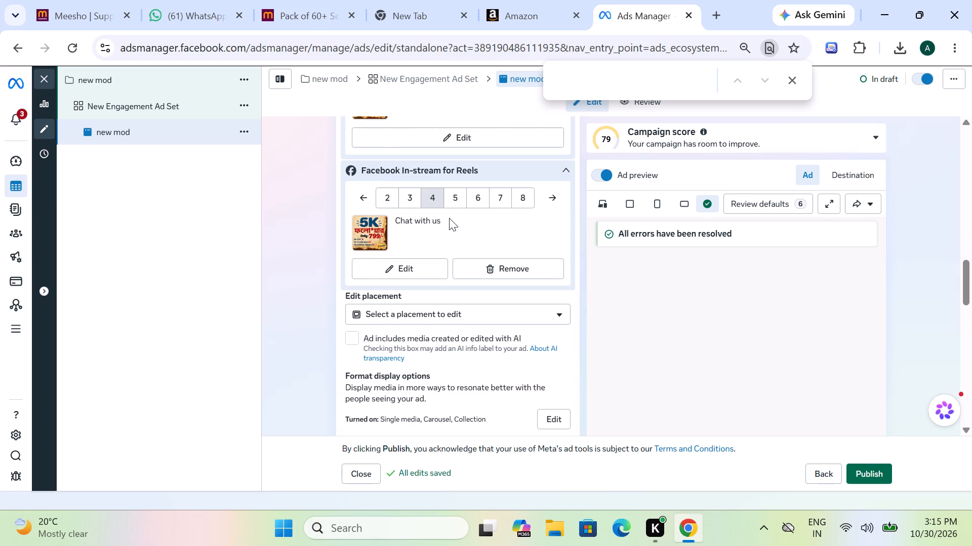
{"action": "scroll", "coordinate": [450, 220], "scroll_direction": "up", "scroll_amount": 1}
{"action": "scroll", "coordinate": [450, 220], "scroll_direction": "down", "scroll_amount": 1}
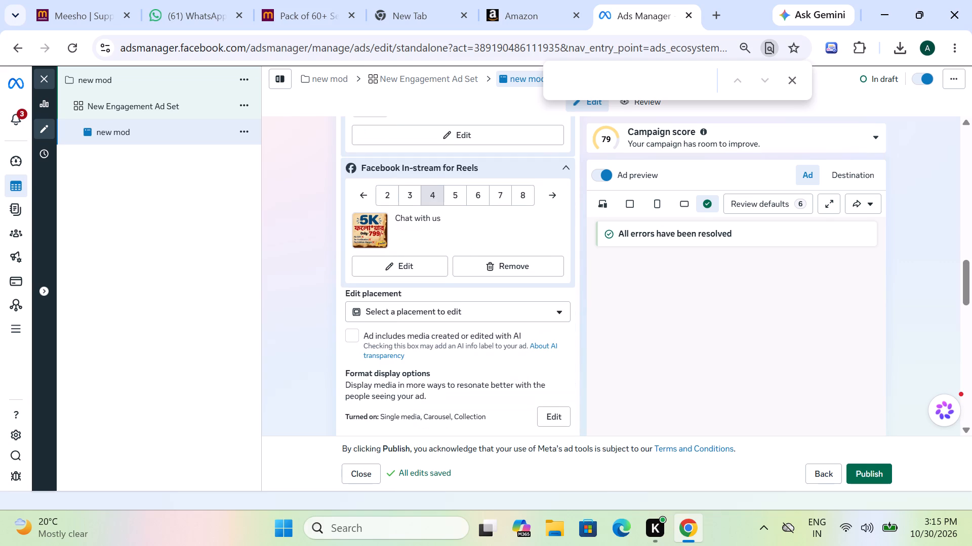
{"action": "left_click", "coordinate": [389, 194]}
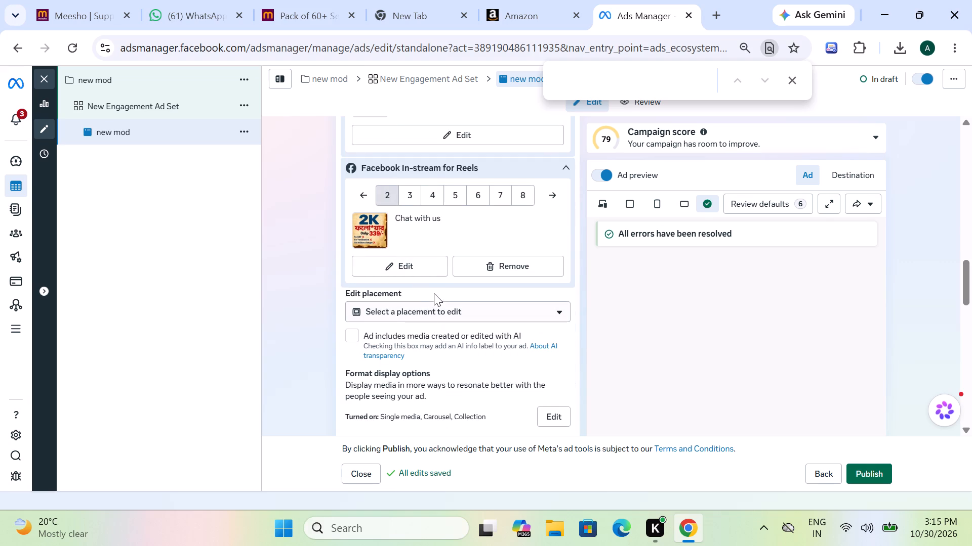
{"action": "scroll", "coordinate": [451, 251], "scroll_direction": "up", "scroll_amount": 1}
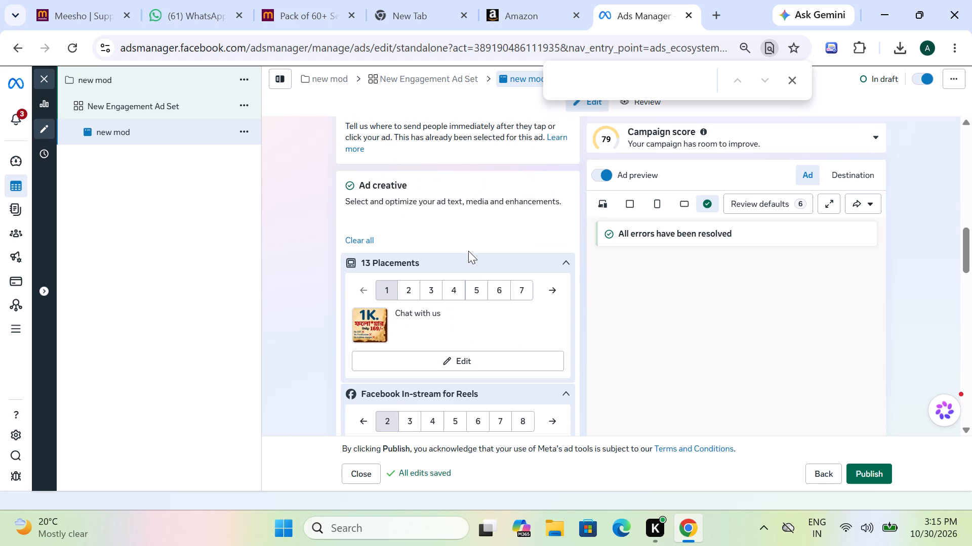
{"action": "scroll", "coordinate": [470, 251], "scroll_direction": "down", "scroll_amount": 1}
{"action": "scroll", "coordinate": [470, 251], "scroll_direction": "up", "scroll_amount": 1}
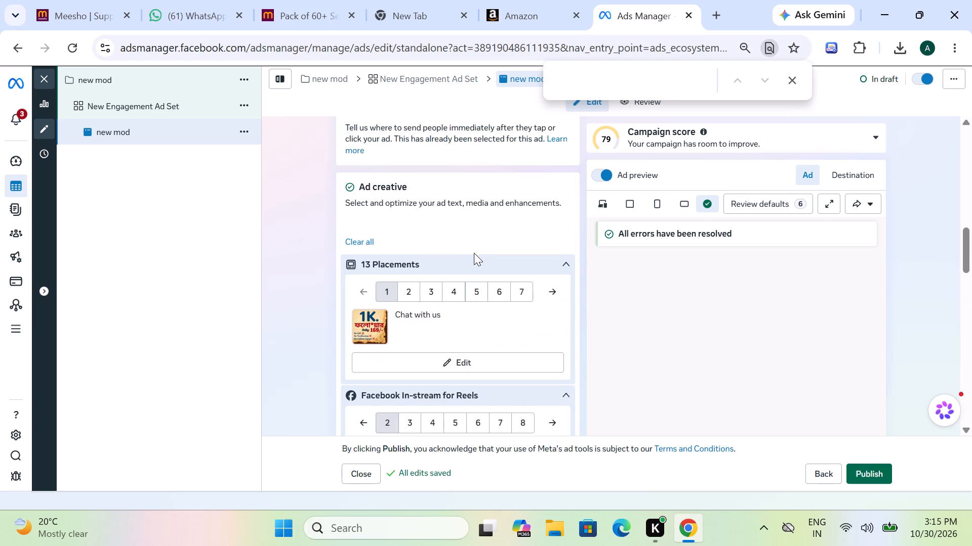
{"action": "scroll", "coordinate": [475, 253], "scroll_direction": "down", "scroll_amount": 1}
{"action": "left_click", "coordinate": [475, 192]}
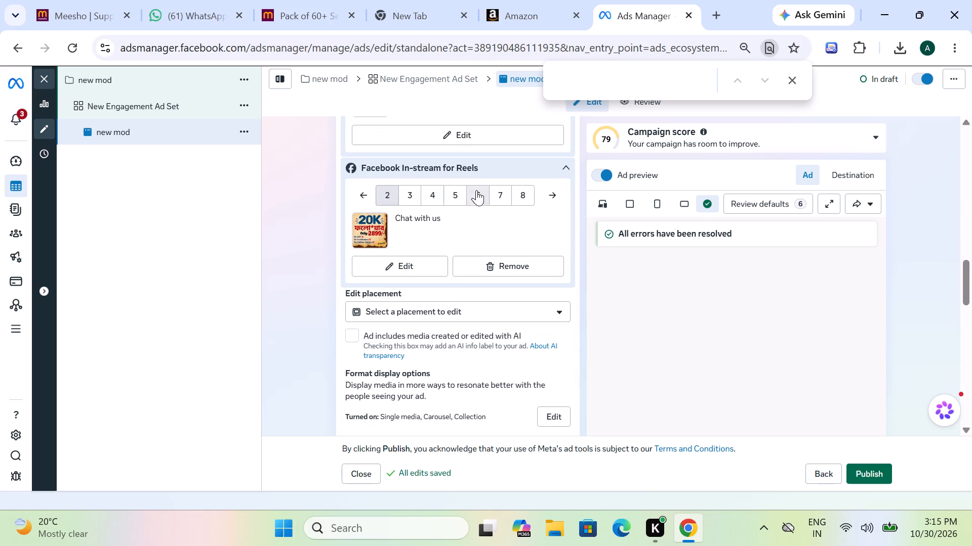
{"action": "left_click", "coordinate": [509, 194]}
{"action": "left_click", "coordinate": [488, 196]}
{"action": "left_click", "coordinate": [453, 199]}
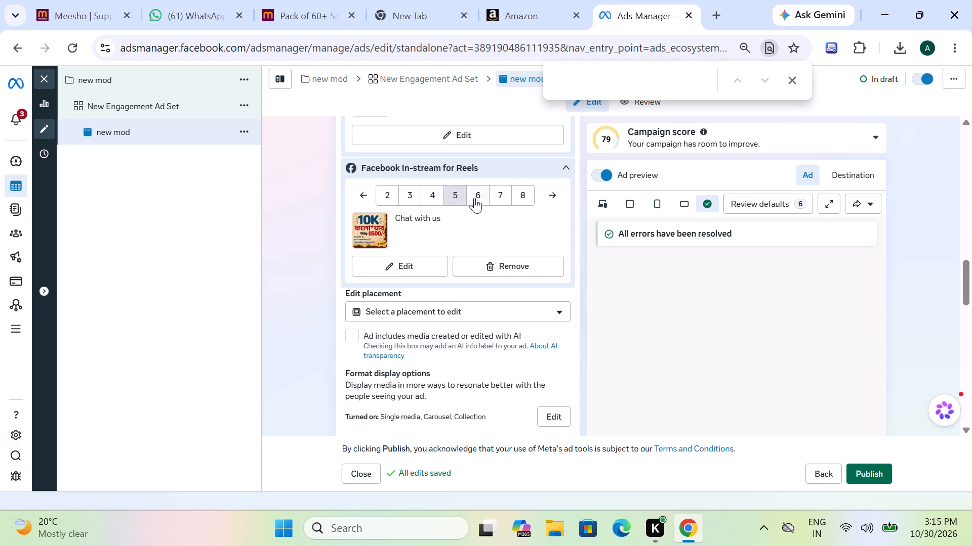
{"action": "left_click", "coordinate": [357, 193]}
{"action": "triple_click", "coordinate": [357, 193]}
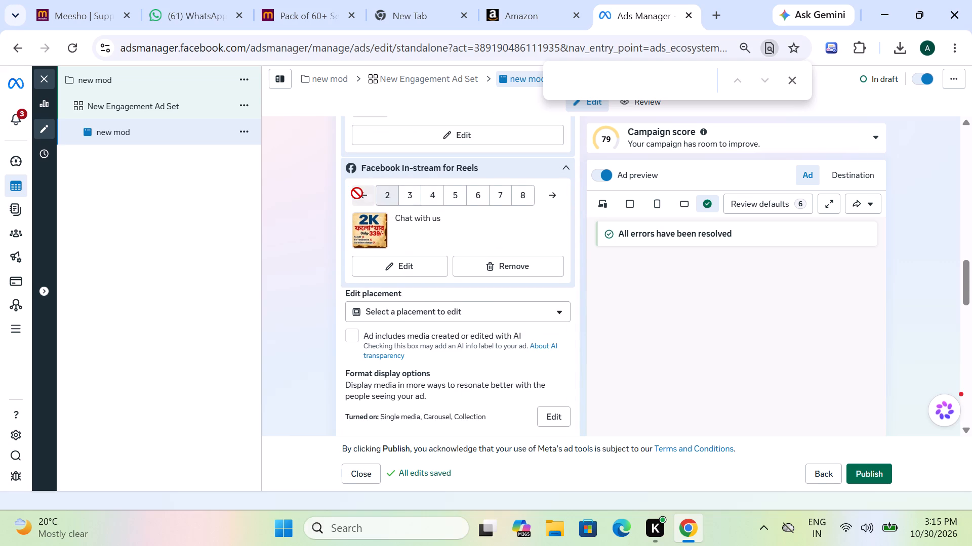
{"action": "left_click", "coordinate": [357, 193]}
{"action": "triple_click", "coordinate": [553, 199]}
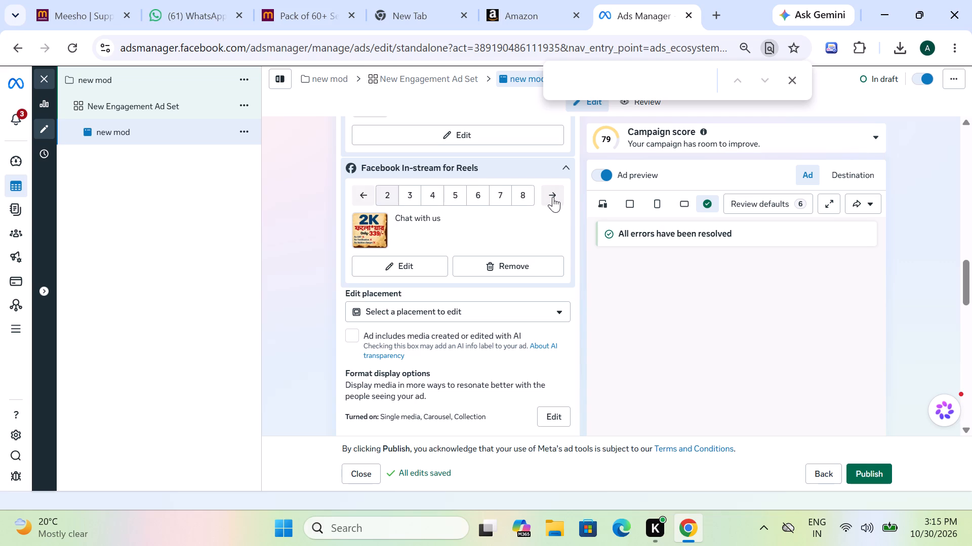
{"action": "double_click", "coordinate": [553, 197]}
{"action": "left_click", "coordinate": [553, 197]}
{"action": "left_click", "coordinate": [553, 197]}
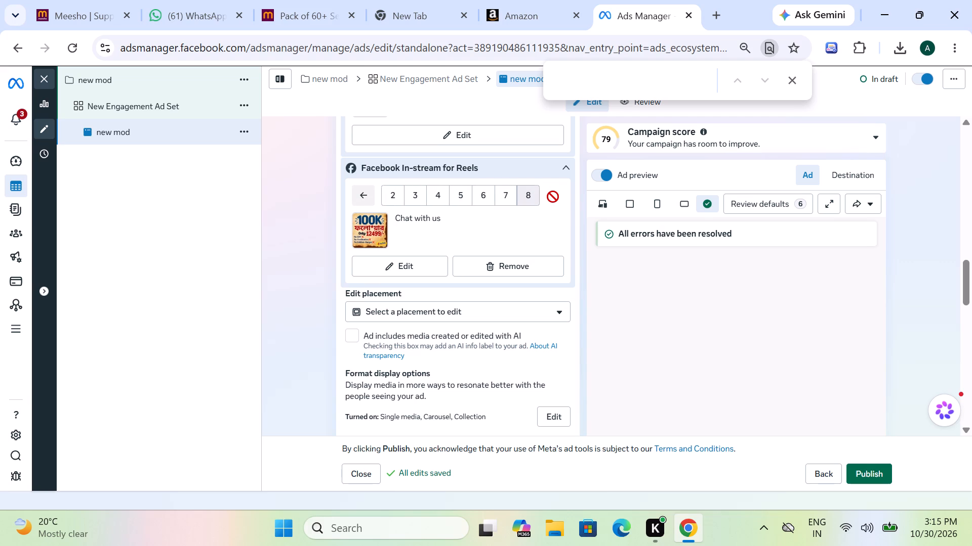
{"action": "left_click", "coordinate": [553, 197]}
{"action": "triple_click", "coordinate": [363, 194]}
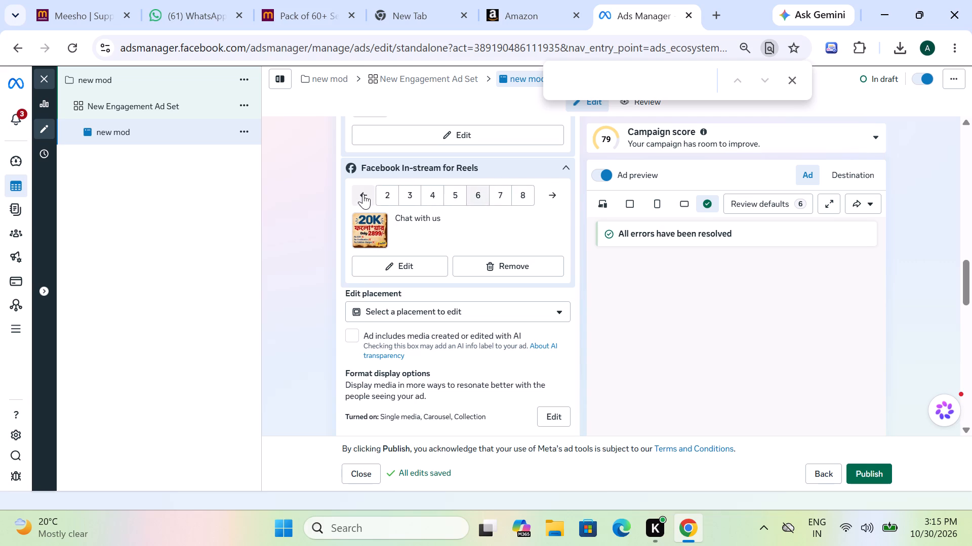
{"action": "triple_click", "coordinate": [363, 194]}
{"action": "double_click", "coordinate": [363, 194]}
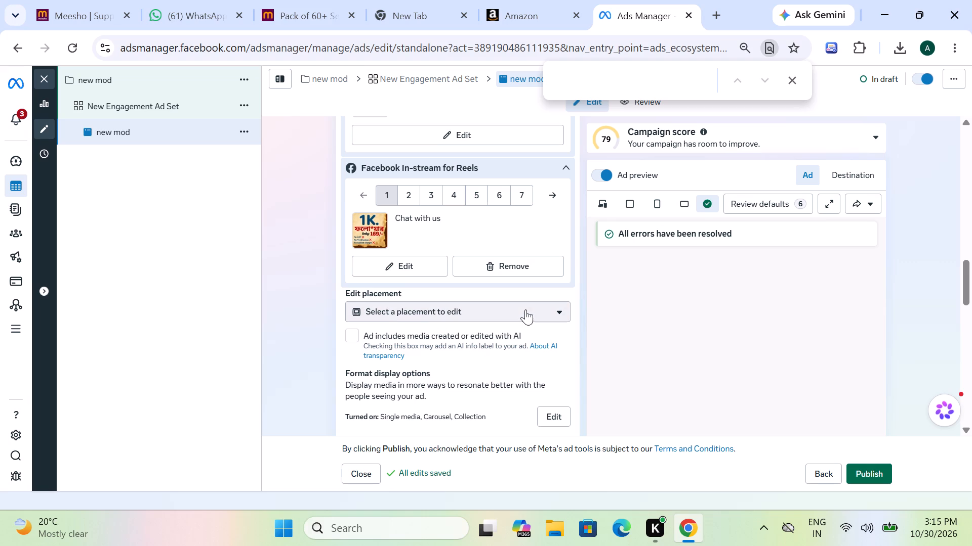
Examine the list of placements available to edit and the ad's format display, primary text and call-to-action settings.
{"action": "left_click", "coordinate": [502, 315]}
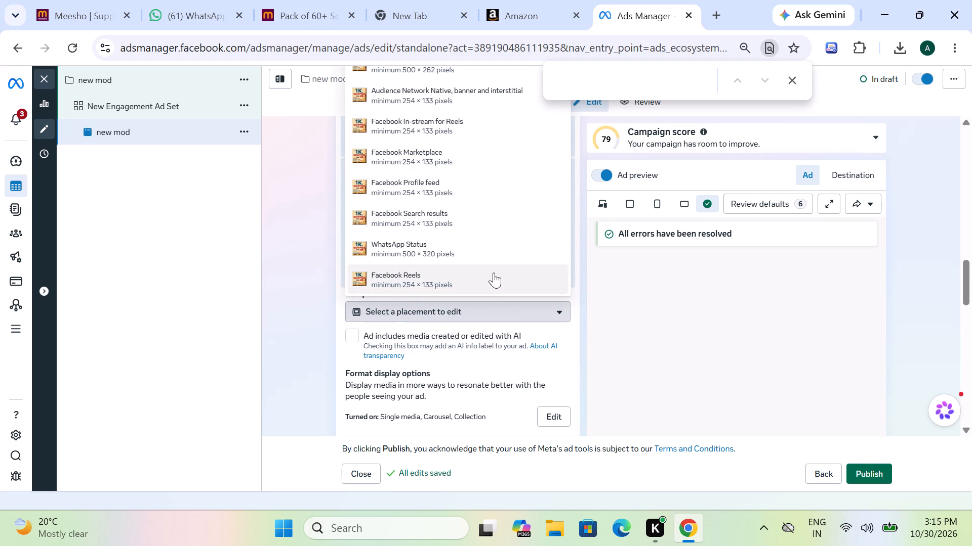
{"action": "scroll", "coordinate": [494, 272], "scroll_direction": "down", "scroll_amount": 3}
{"action": "scroll", "coordinate": [494, 272], "scroll_direction": "up", "scroll_amount": 3}
{"action": "left_click", "coordinate": [649, 345]}
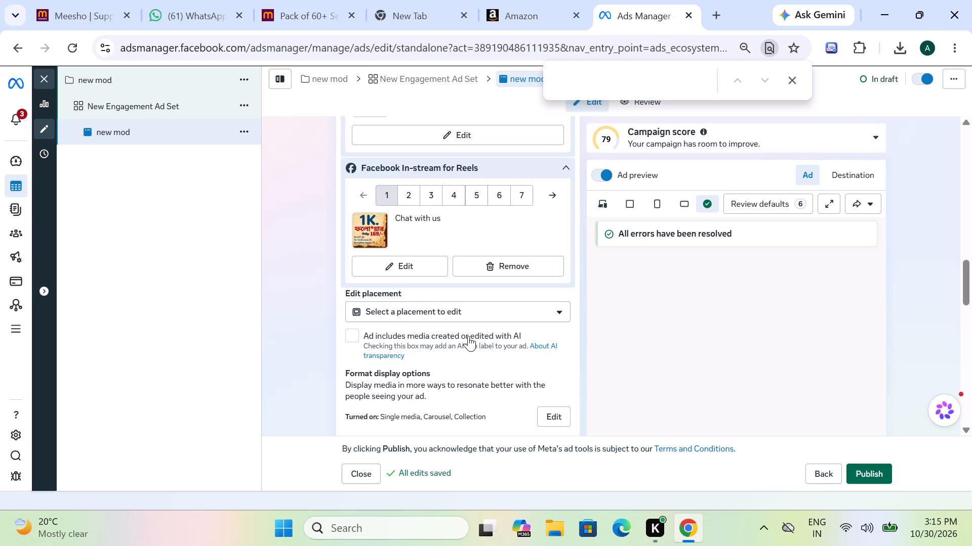
{"action": "scroll", "coordinate": [468, 336], "scroll_direction": "down", "scroll_amount": 1}
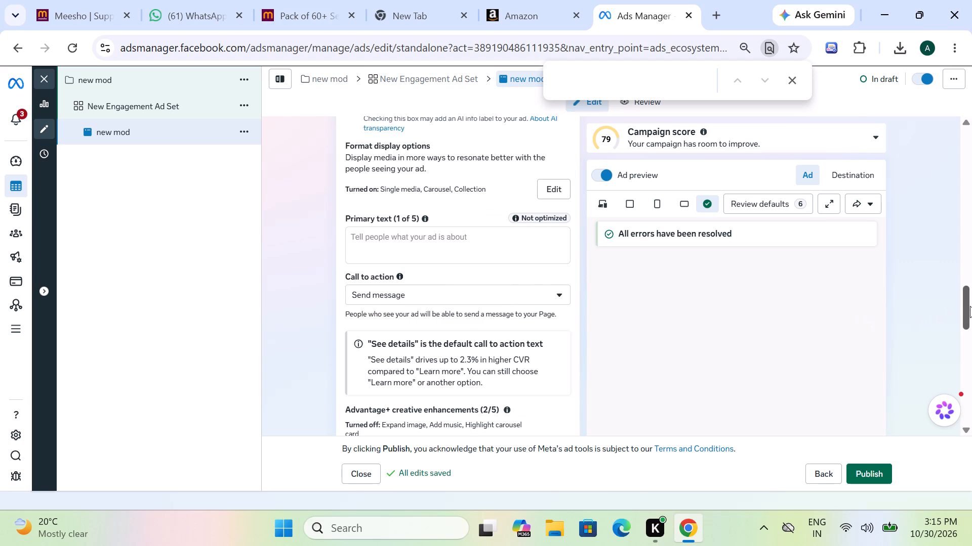
{"action": "left_click_drag", "start_coordinate": [968, 304], "coordinate": [964, 285]}
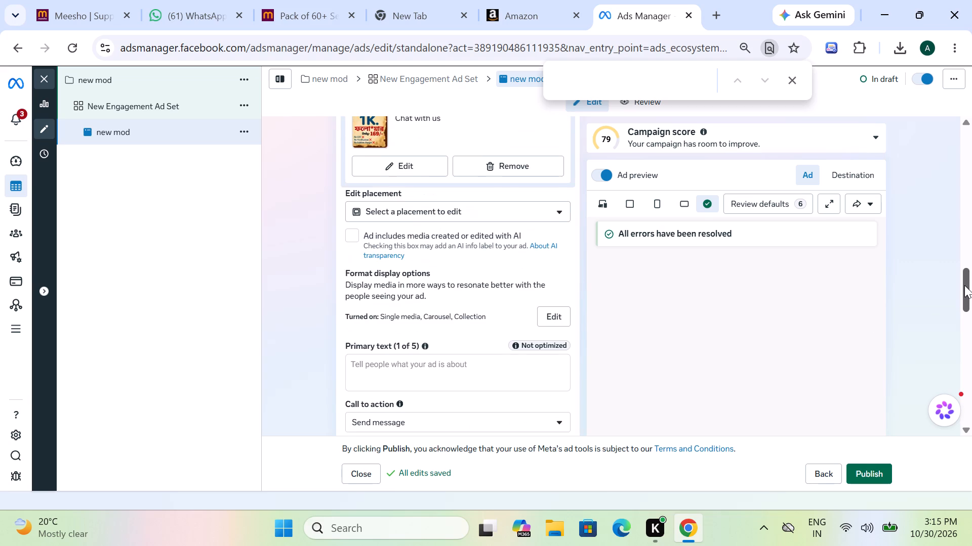
{"action": "left_click_drag", "start_coordinate": [964, 285], "coordinate": [964, 278]}
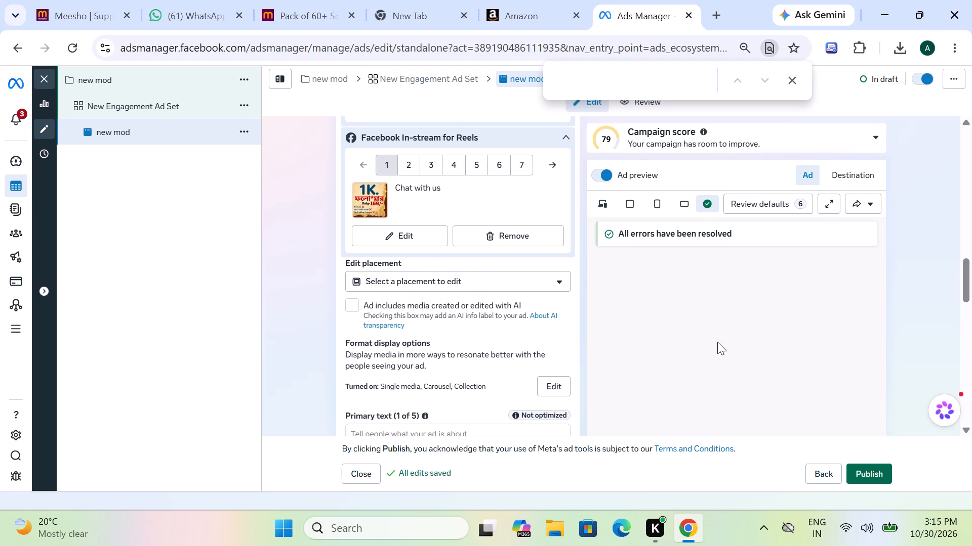
{"action": "left_click", "coordinate": [369, 261]}
{"action": "scroll", "coordinate": [395, 266], "scroll_direction": "up", "scroll_amount": 1}
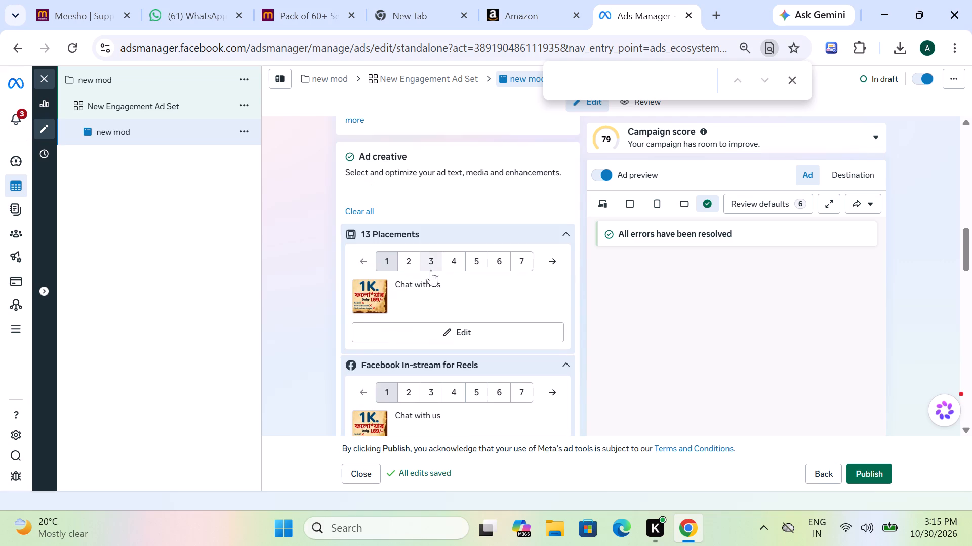
{"action": "scroll", "coordinate": [462, 295], "scroll_direction": "down", "scroll_amount": 1}
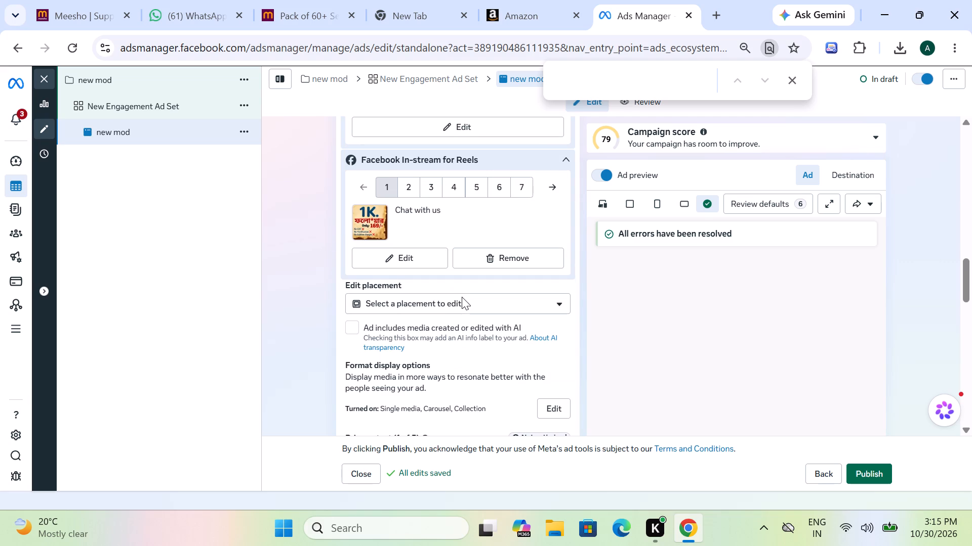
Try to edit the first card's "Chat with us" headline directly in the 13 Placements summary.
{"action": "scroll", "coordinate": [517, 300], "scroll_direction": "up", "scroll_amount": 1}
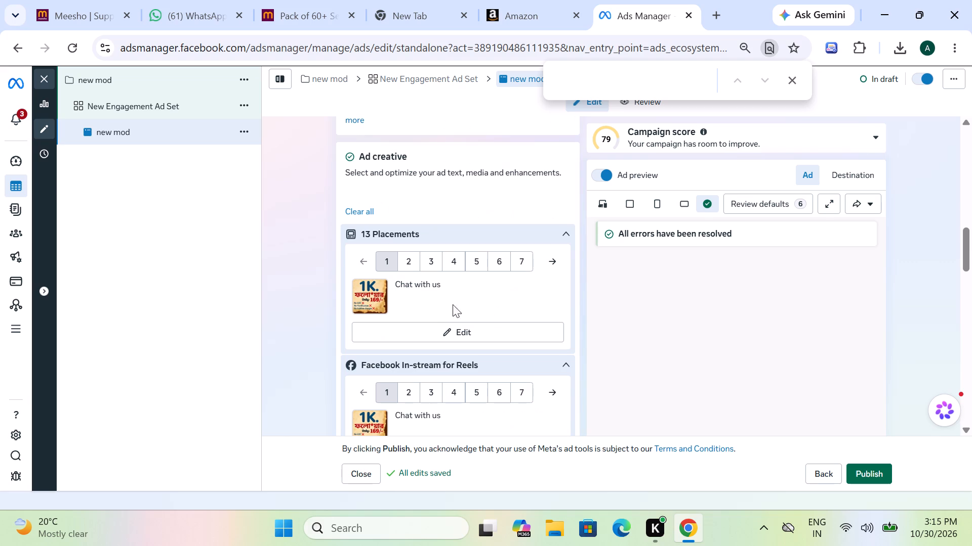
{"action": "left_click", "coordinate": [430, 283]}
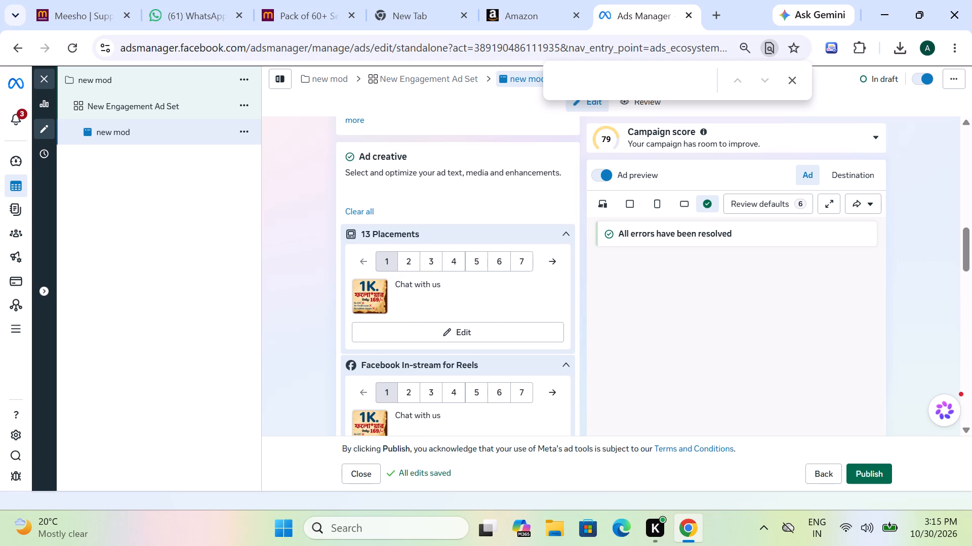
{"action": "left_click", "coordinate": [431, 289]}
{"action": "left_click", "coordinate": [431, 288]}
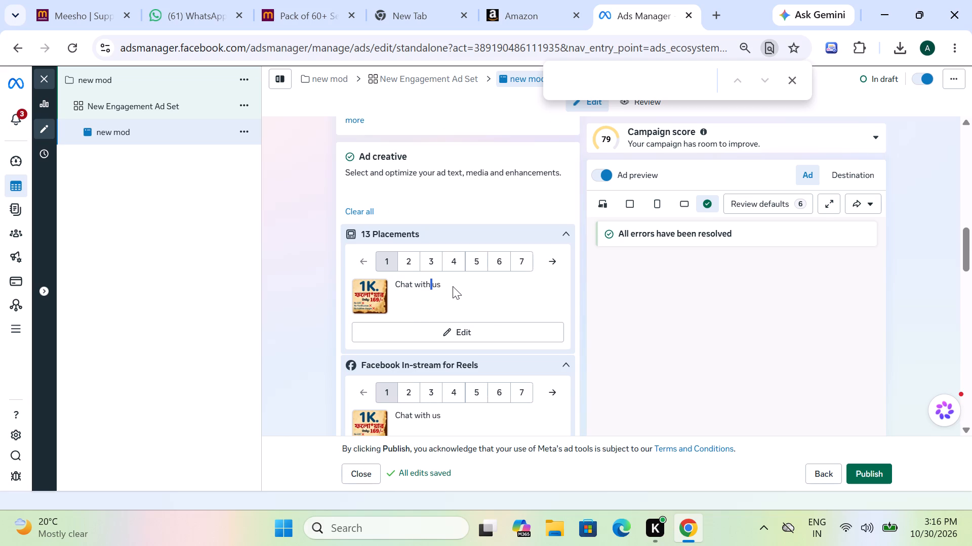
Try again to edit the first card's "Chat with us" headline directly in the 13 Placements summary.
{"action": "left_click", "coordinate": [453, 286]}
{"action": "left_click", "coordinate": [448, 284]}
Look through the full list of Instagram, Facebook, Audience Network and WhatsApp placements available to edit, without choosing one.
{"action": "scroll", "coordinate": [479, 332], "scroll_direction": "down", "scroll_amount": 1}
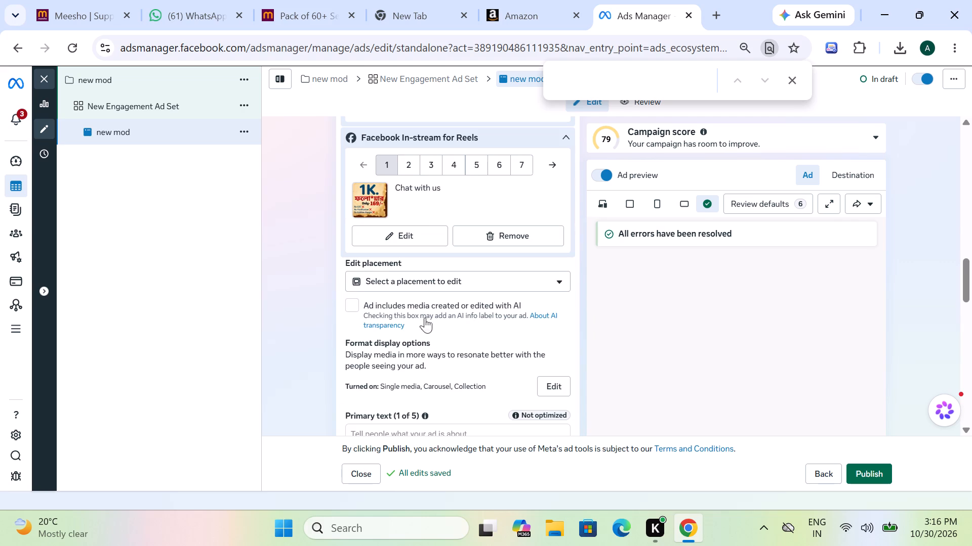
{"action": "left_click", "coordinate": [457, 280]}
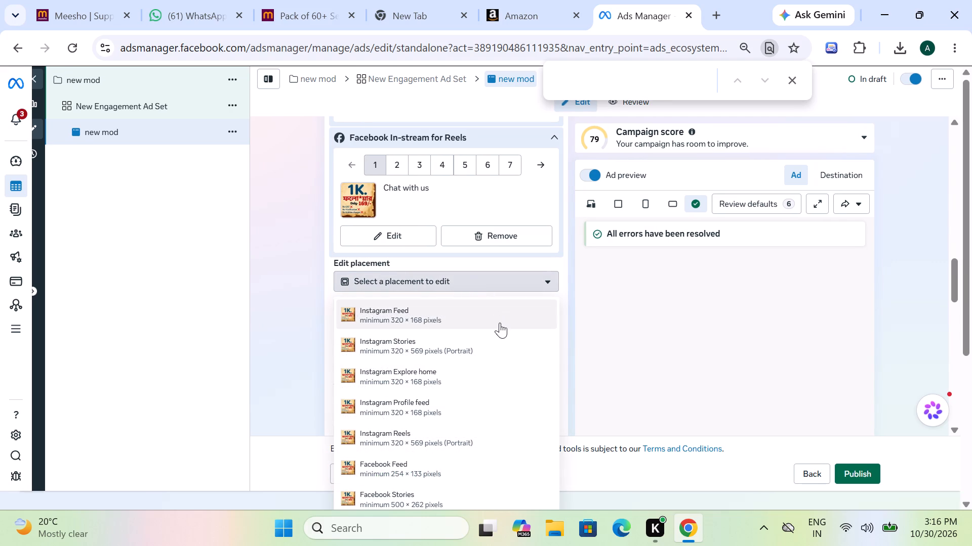
{"action": "scroll", "coordinate": [500, 323], "scroll_direction": "down", "scroll_amount": 7}
{"action": "scroll", "coordinate": [480, 373], "scroll_direction": "down", "scroll_amount": 3}
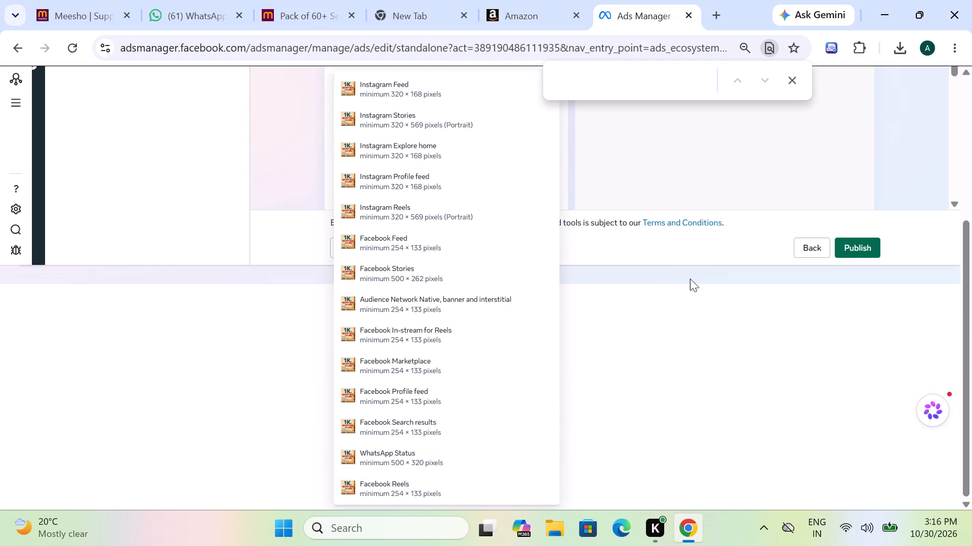
{"action": "left_click", "coordinate": [676, 314]}
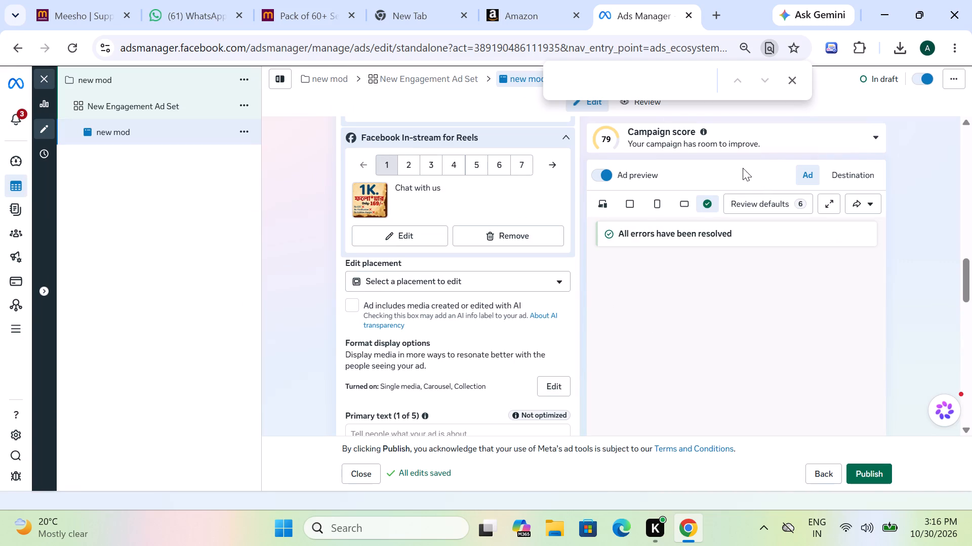
Apply the campaign score recommendation for the Advantage+ creative enhancement "Flexible media".
{"action": "left_click", "coordinate": [863, 135]}
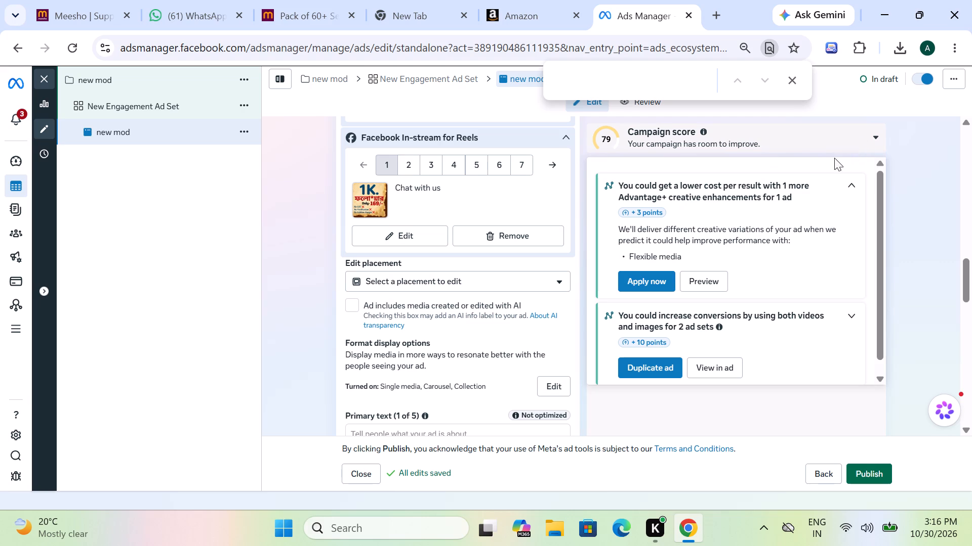
{"action": "left_click", "coordinate": [640, 283]}
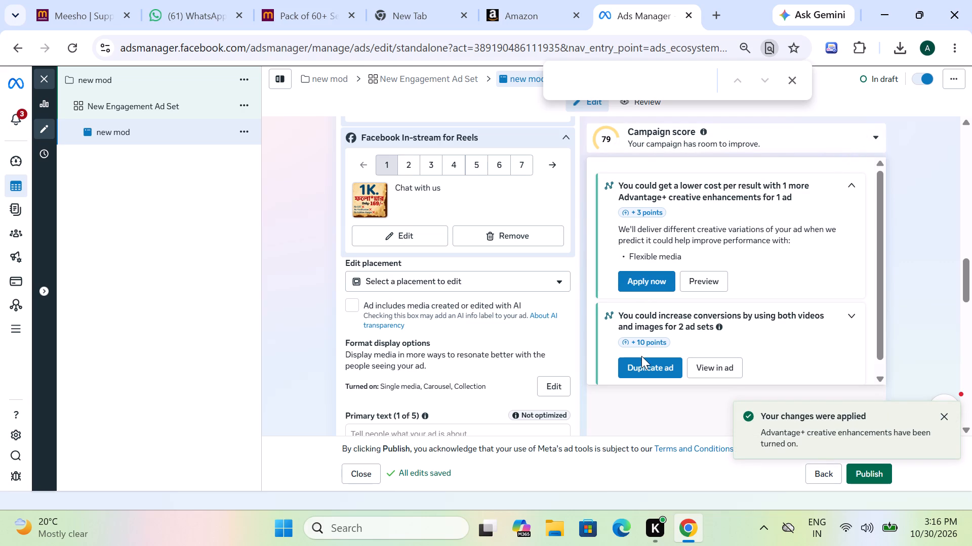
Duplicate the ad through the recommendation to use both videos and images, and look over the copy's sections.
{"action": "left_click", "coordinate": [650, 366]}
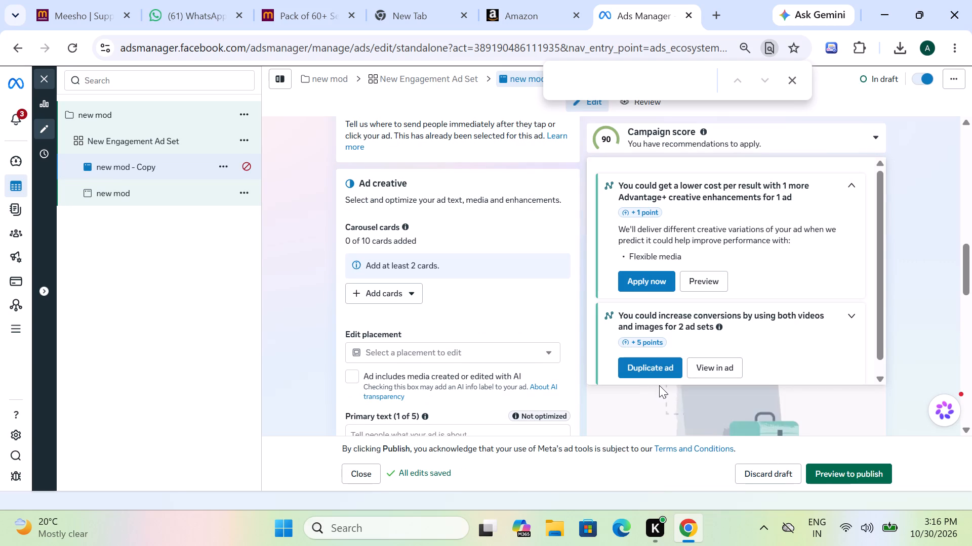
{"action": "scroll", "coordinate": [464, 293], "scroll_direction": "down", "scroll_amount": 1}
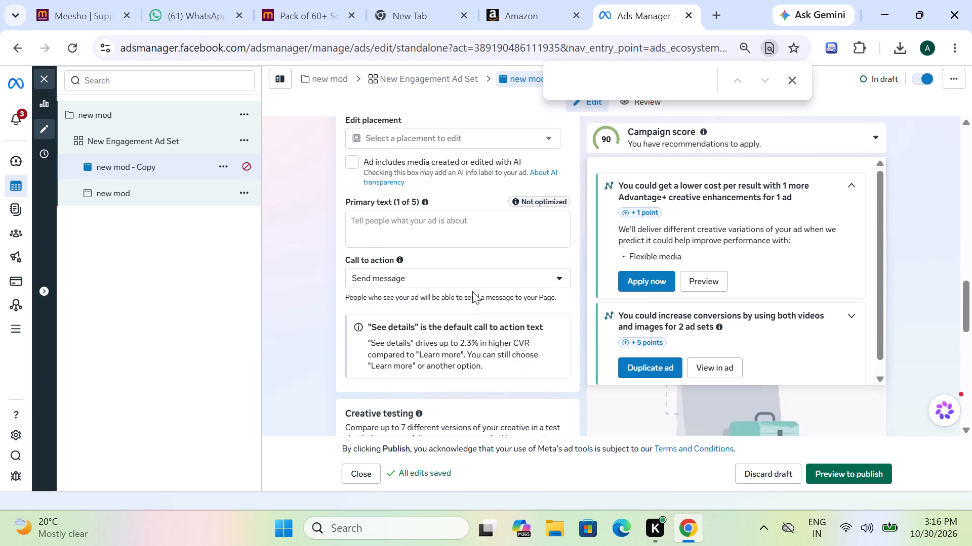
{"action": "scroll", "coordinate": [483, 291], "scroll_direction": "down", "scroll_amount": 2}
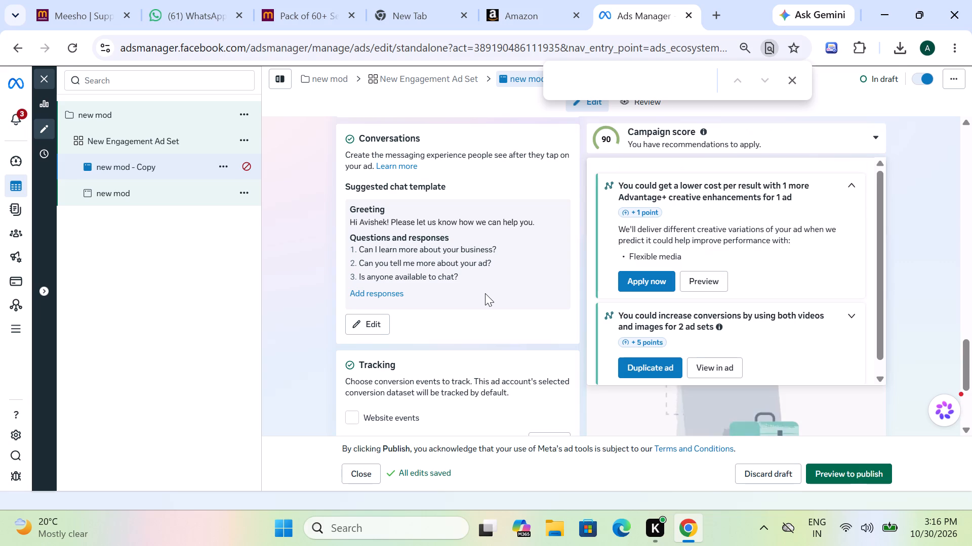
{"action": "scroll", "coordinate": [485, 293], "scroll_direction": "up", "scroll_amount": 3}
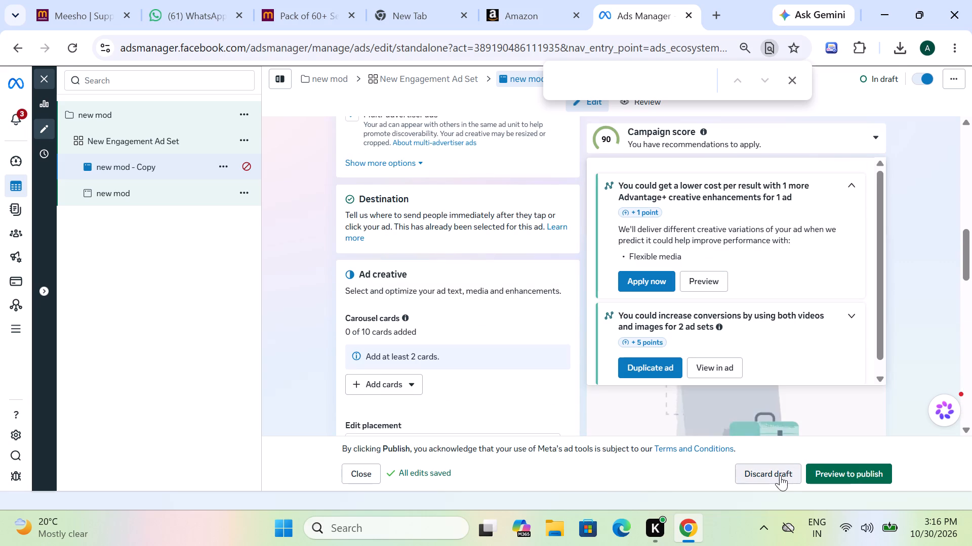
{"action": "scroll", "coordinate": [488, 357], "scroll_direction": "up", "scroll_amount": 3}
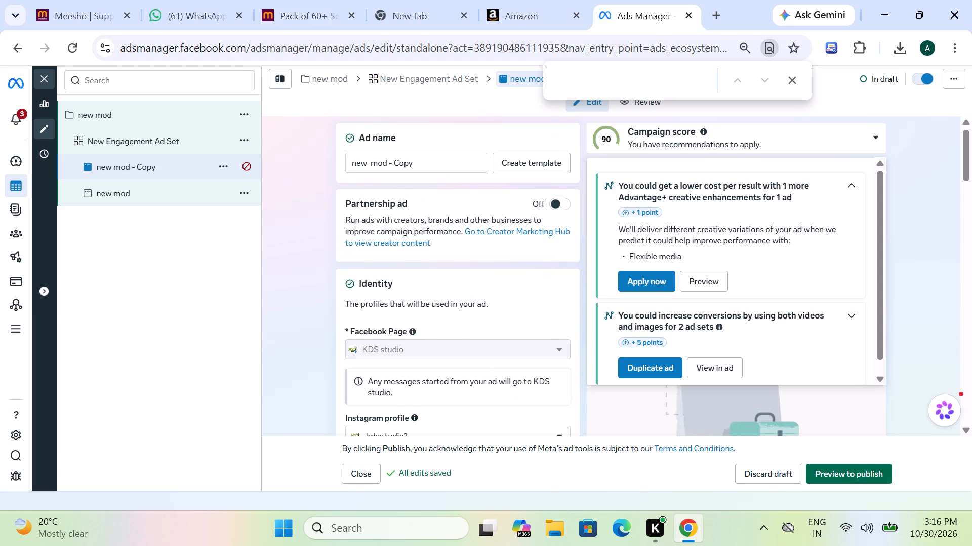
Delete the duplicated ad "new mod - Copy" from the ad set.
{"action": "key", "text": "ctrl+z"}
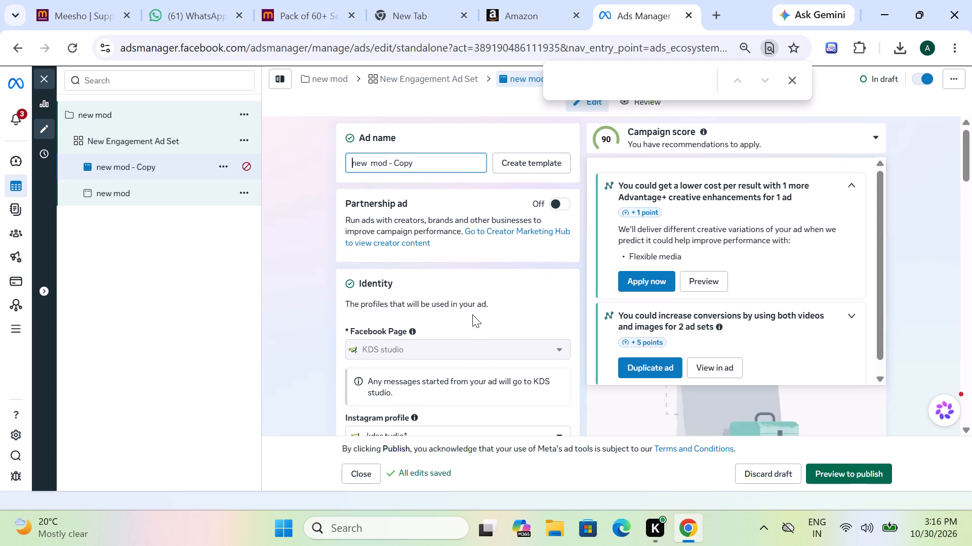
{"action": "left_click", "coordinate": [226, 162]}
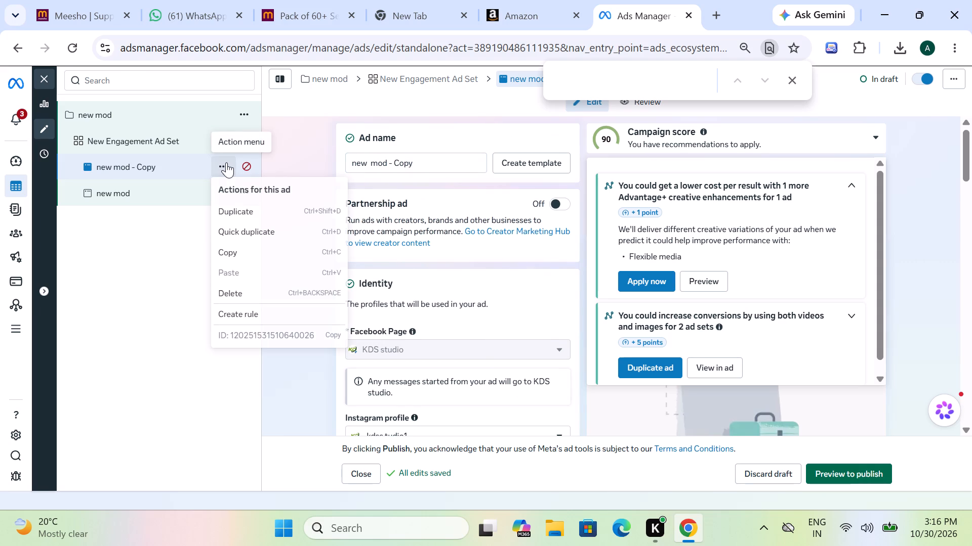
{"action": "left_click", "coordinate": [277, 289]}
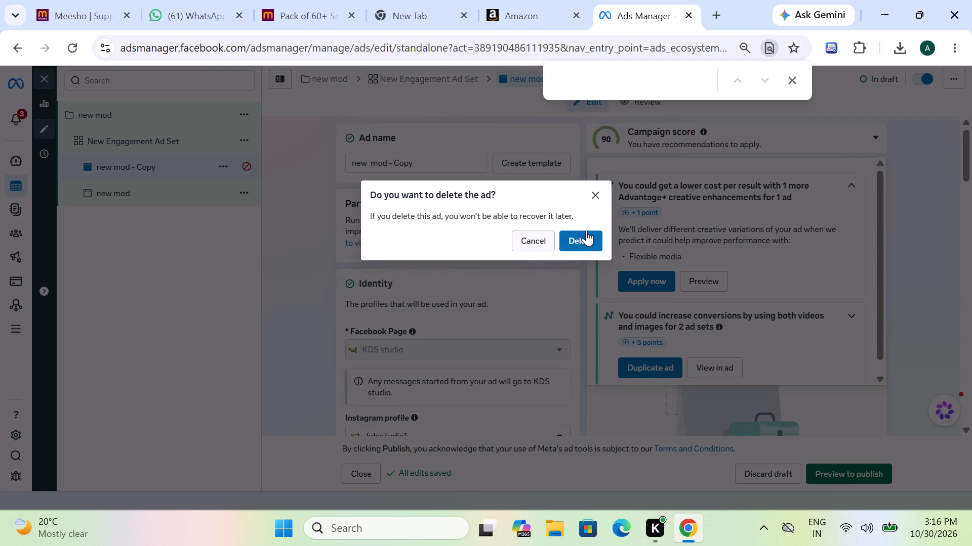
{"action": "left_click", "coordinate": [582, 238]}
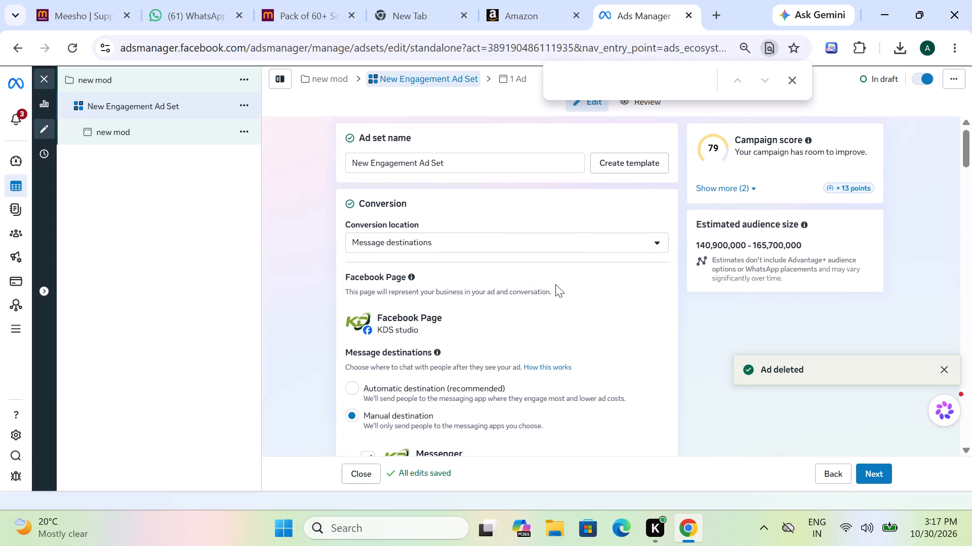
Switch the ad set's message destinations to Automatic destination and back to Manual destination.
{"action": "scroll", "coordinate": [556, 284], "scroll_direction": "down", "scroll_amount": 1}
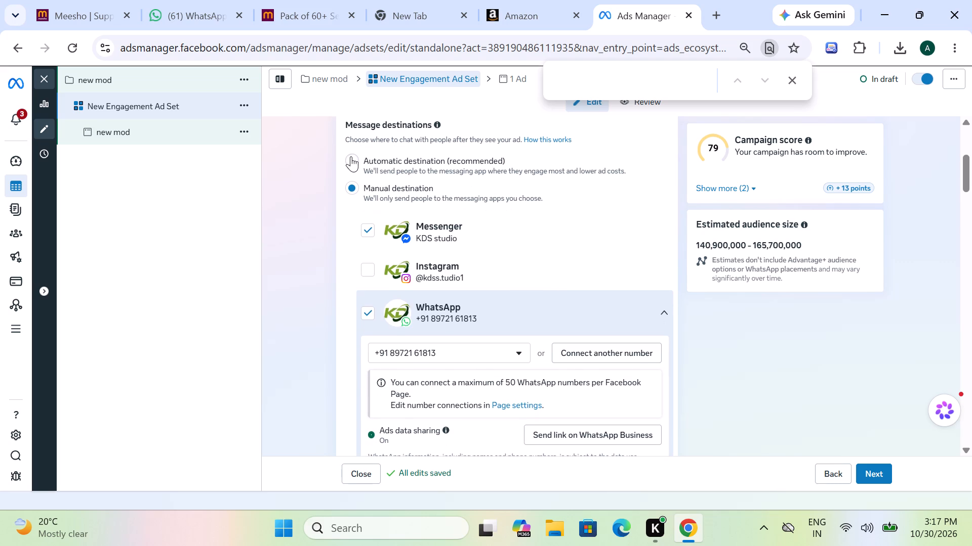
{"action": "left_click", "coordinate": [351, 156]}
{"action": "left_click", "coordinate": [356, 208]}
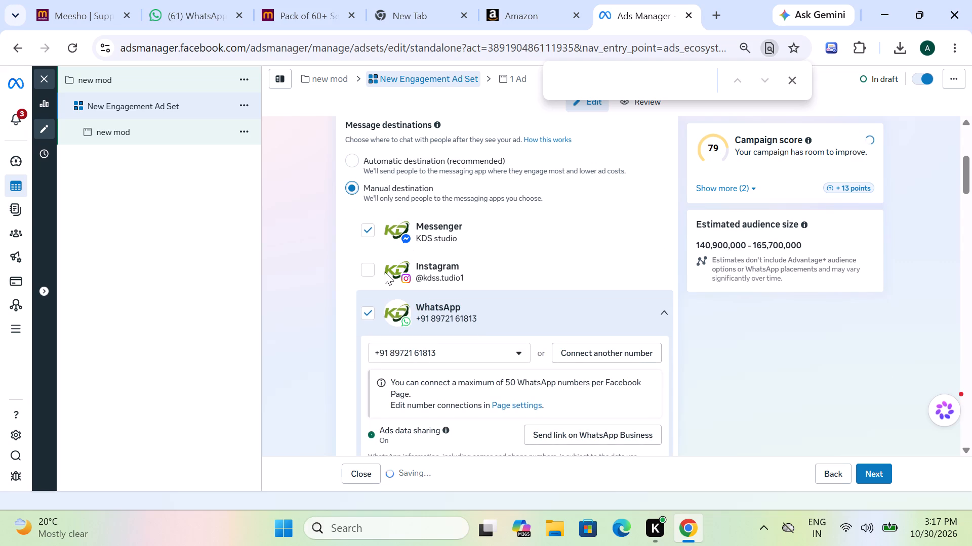
Review the ad set's performance goal, value rules, live video, budget and schedule settings.
{"action": "scroll", "coordinate": [558, 250], "scroll_direction": "down", "scroll_amount": 2}
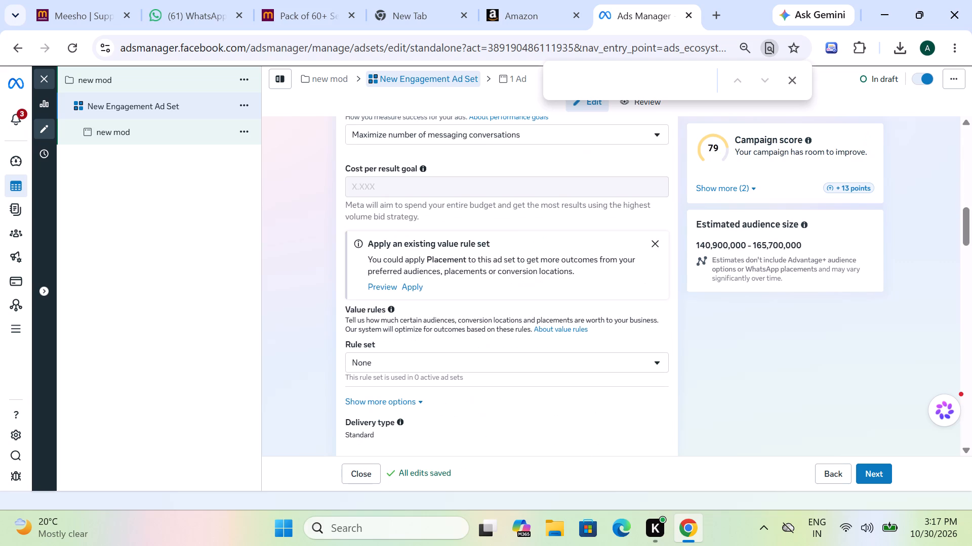
{"action": "scroll", "coordinate": [552, 257], "scroll_direction": "down", "scroll_amount": 1}
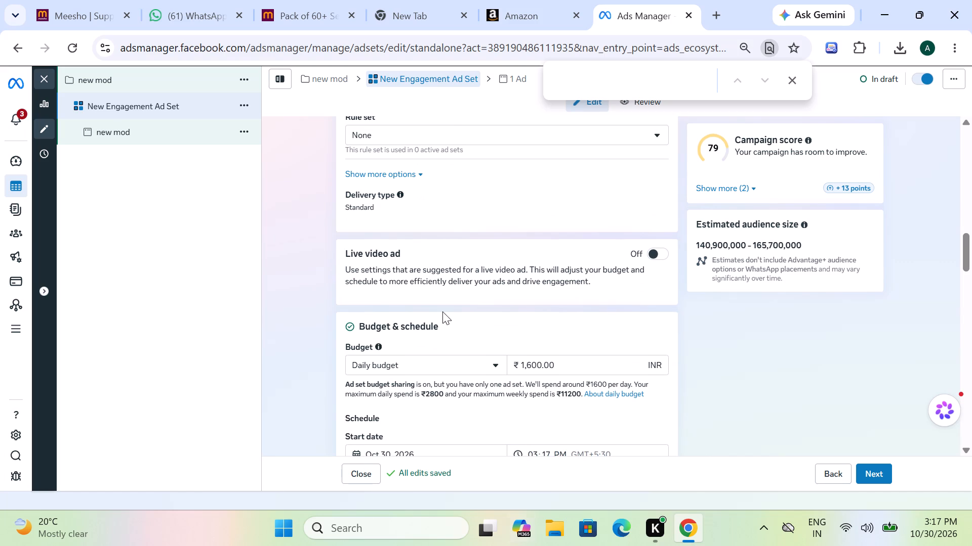
{"action": "scroll", "coordinate": [478, 292], "scroll_direction": "down", "scroll_amount": 3}
Return to the "new mod" ad and review its name, identity, ad setup, destination and ad creative sections.
{"action": "left_click", "coordinate": [178, 129]}
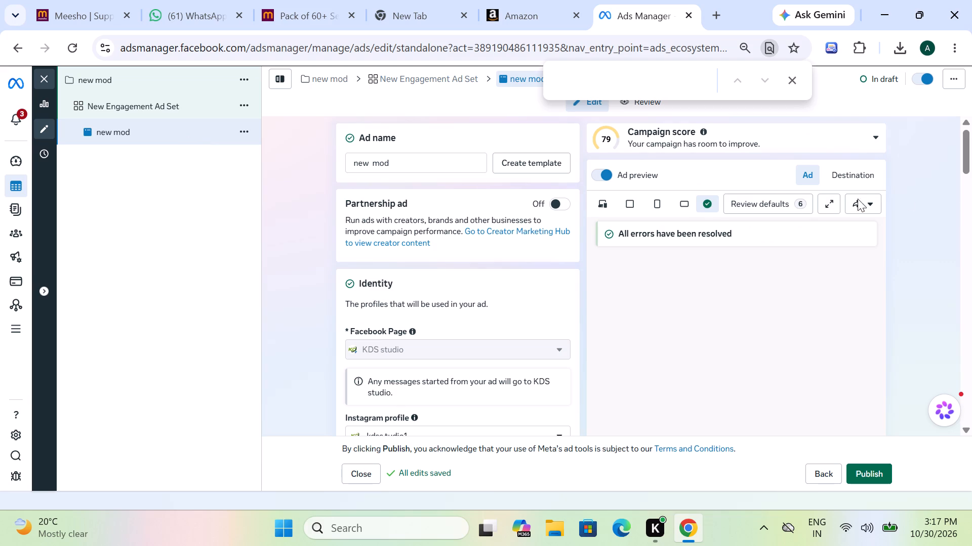
{"action": "left_click_drag", "start_coordinate": [968, 145], "coordinate": [969, 175]}
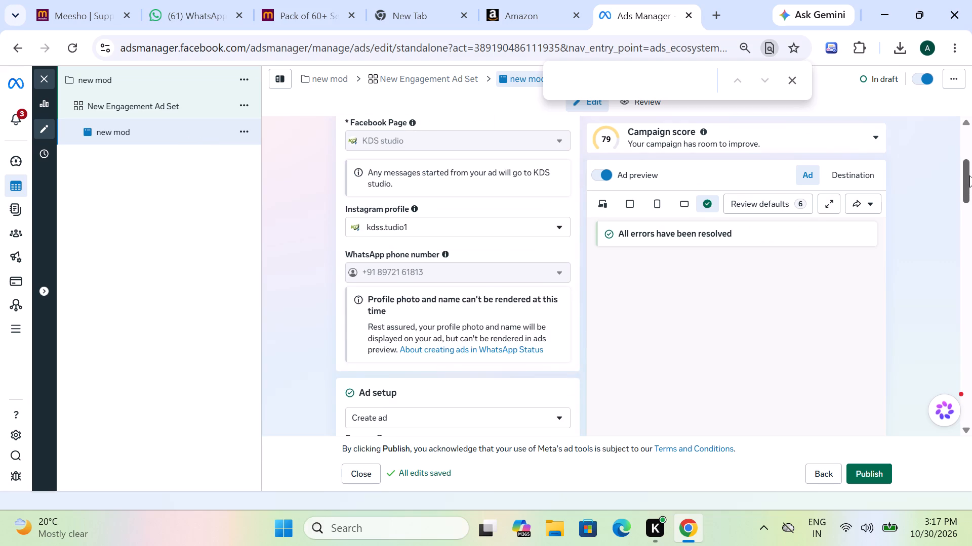
{"action": "left_click_drag", "start_coordinate": [969, 175], "coordinate": [971, 226]}
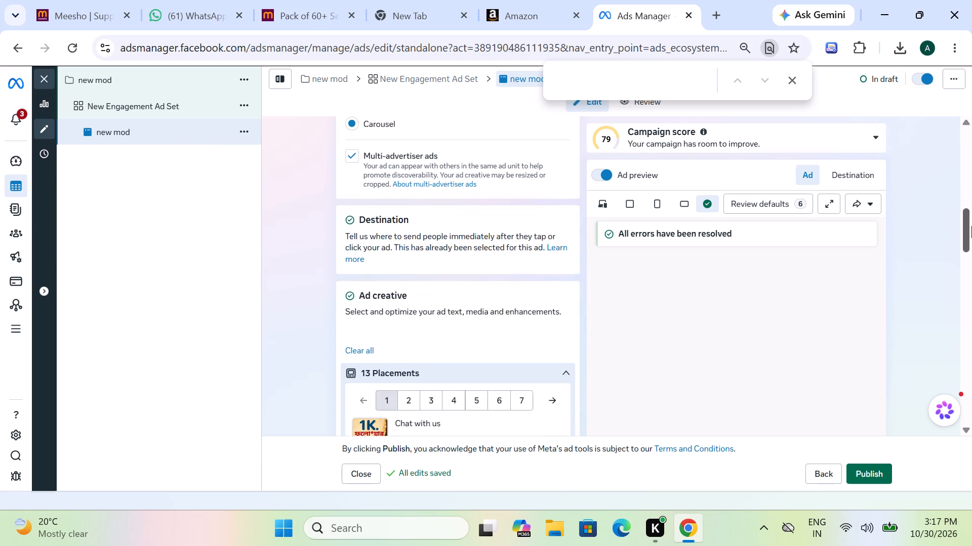
{"action": "left_click_drag", "start_coordinate": [971, 226], "coordinate": [971, 236]}
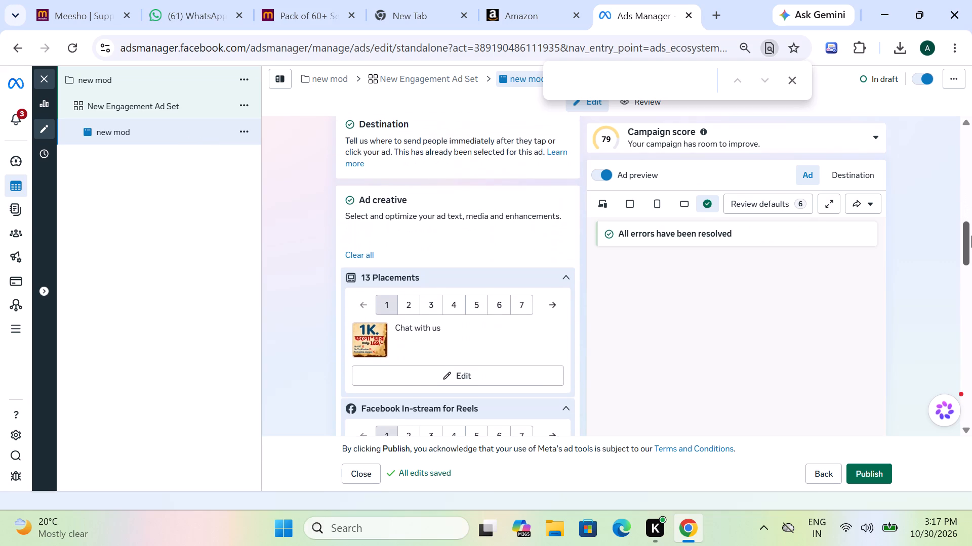
{"action": "left_click_drag", "start_coordinate": [971, 236], "coordinate": [971, 206]}
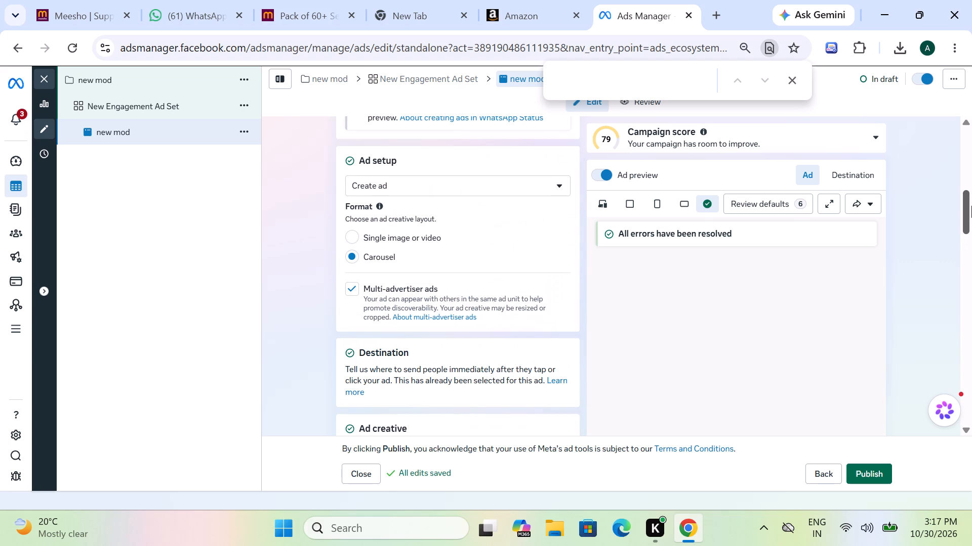
{"action": "left_click_drag", "start_coordinate": [971, 206], "coordinate": [971, 199]}
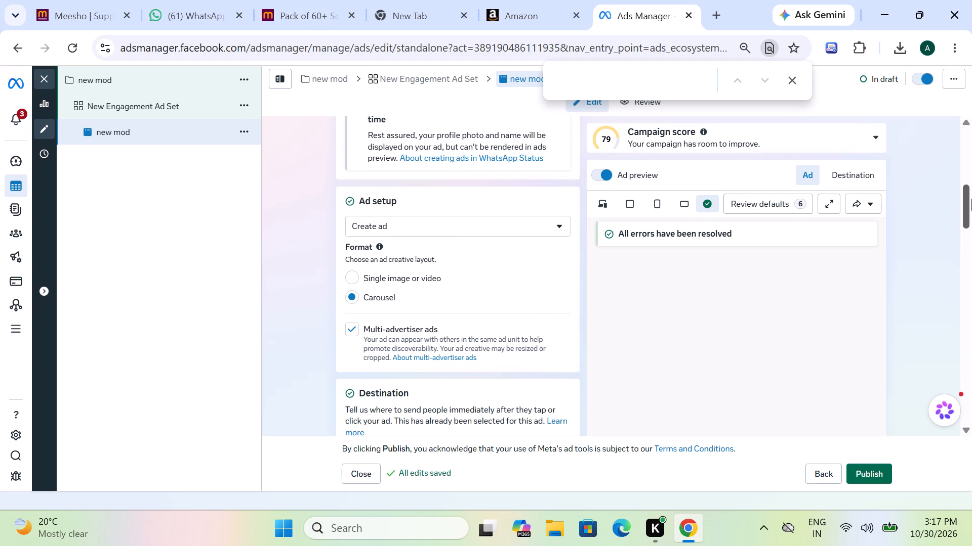
{"action": "left_click_drag", "start_coordinate": [971, 199], "coordinate": [971, 181]}
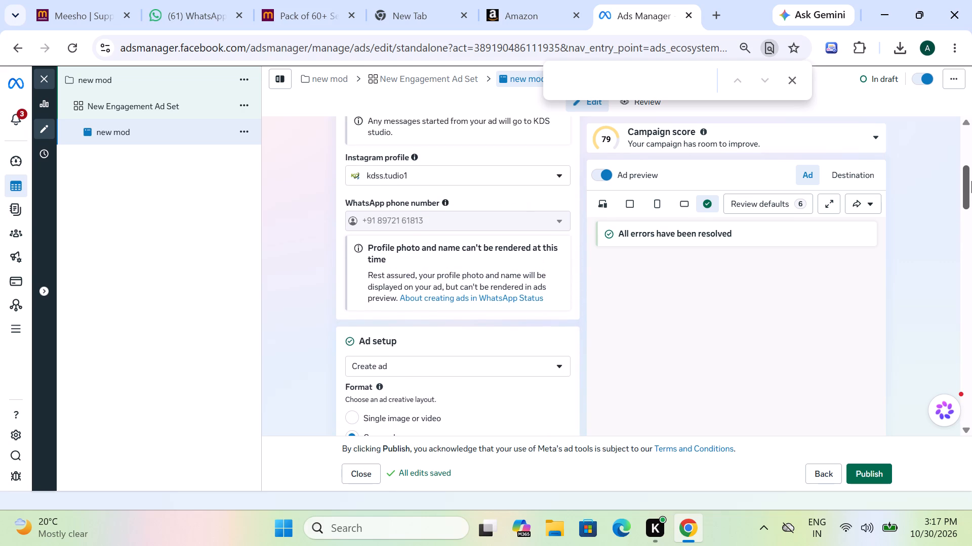
{"action": "left_click_drag", "start_coordinate": [971, 181], "coordinate": [971, 159]}
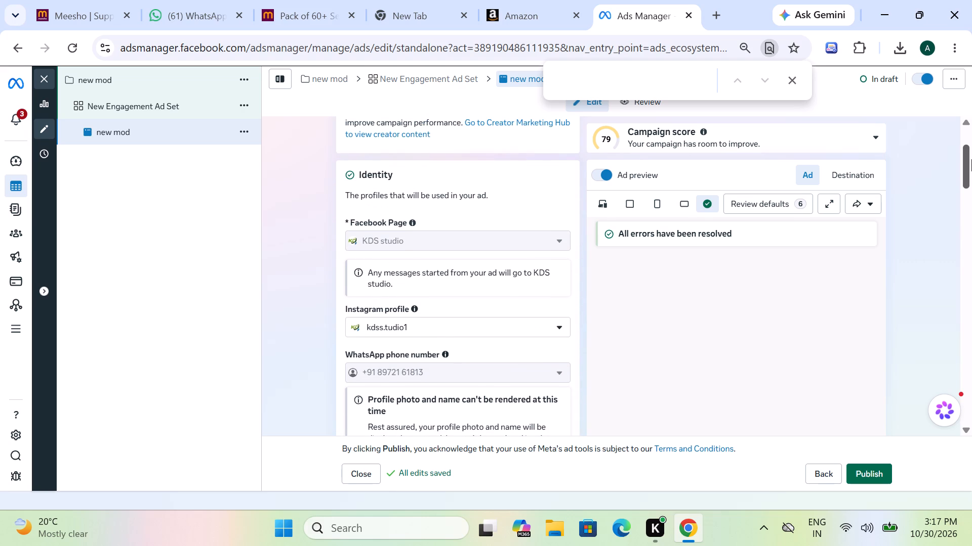
{"action": "left_click_drag", "start_coordinate": [971, 159], "coordinate": [971, 145]}
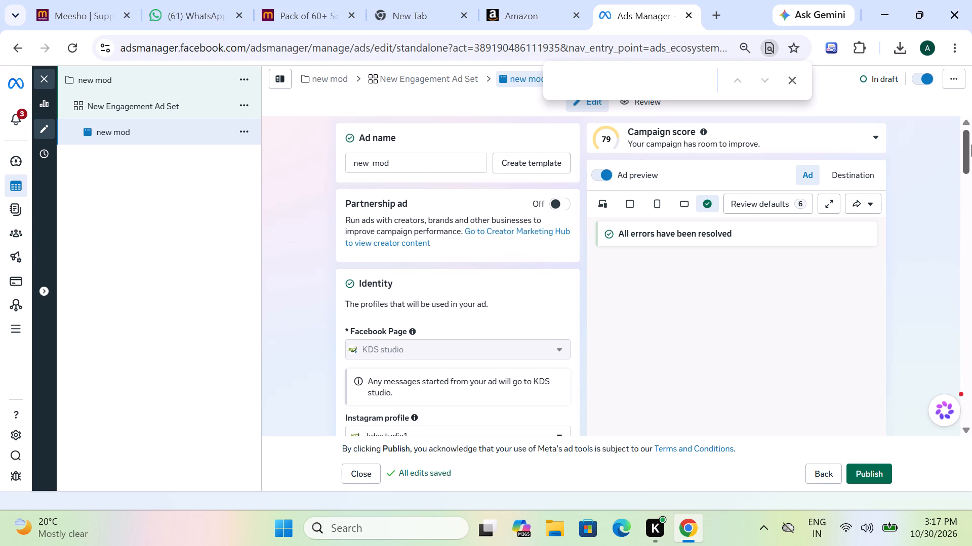
{"action": "left_click_drag", "start_coordinate": [971, 145], "coordinate": [969, 120]}
{"action": "left_click_drag", "start_coordinate": [969, 120], "coordinate": [971, 98]}
Open the ad's format display options to examine how the media appears as single media, carousel and collection.
{"action": "left_click", "coordinate": [966, 143]}
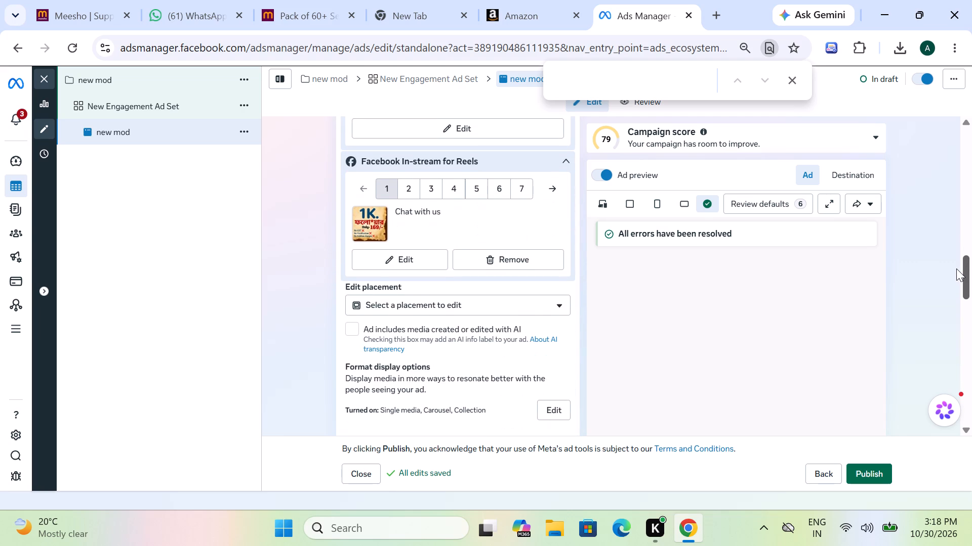
{"action": "left_click", "coordinate": [373, 286]}
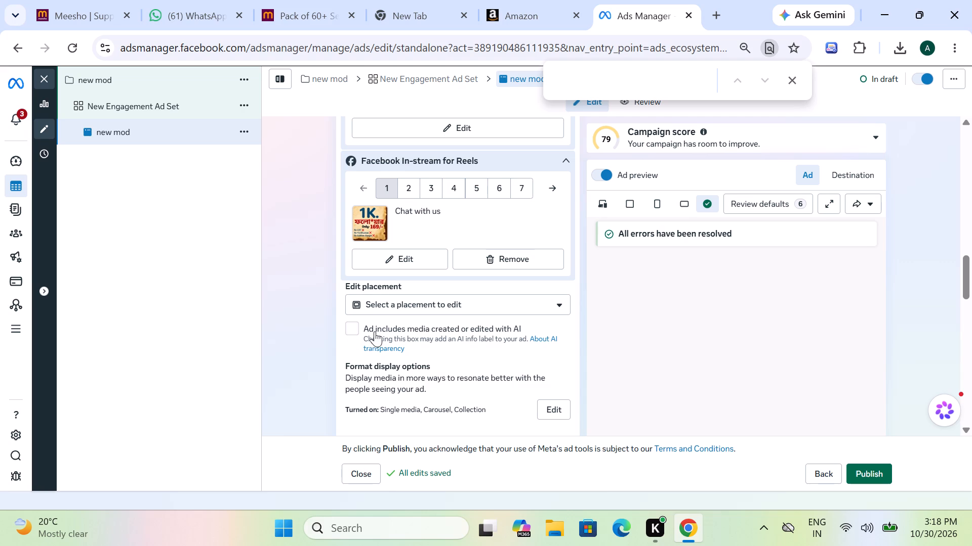
{"action": "left_click", "coordinate": [547, 412]}
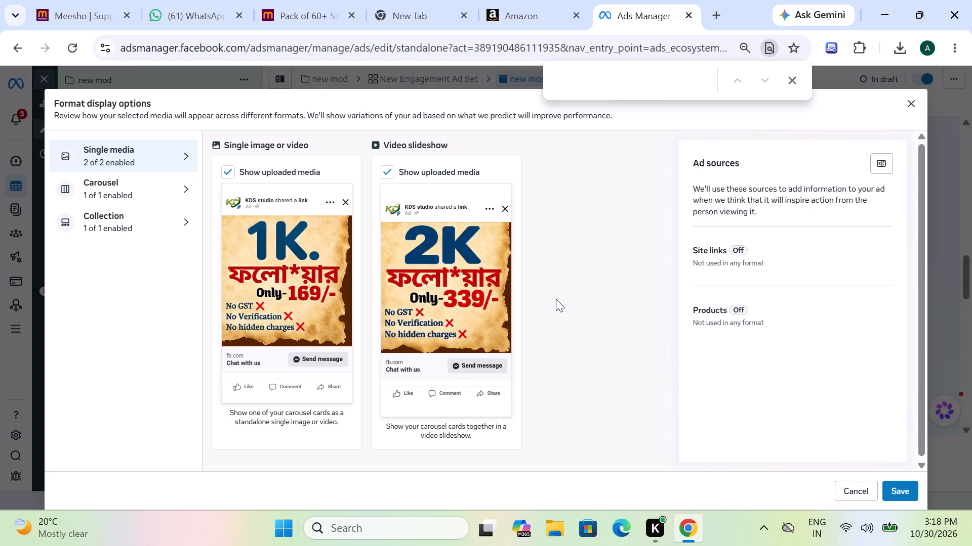
Check the Carousel and Collection format previews and save the format display options as they are.
{"action": "left_click", "coordinate": [138, 194]}
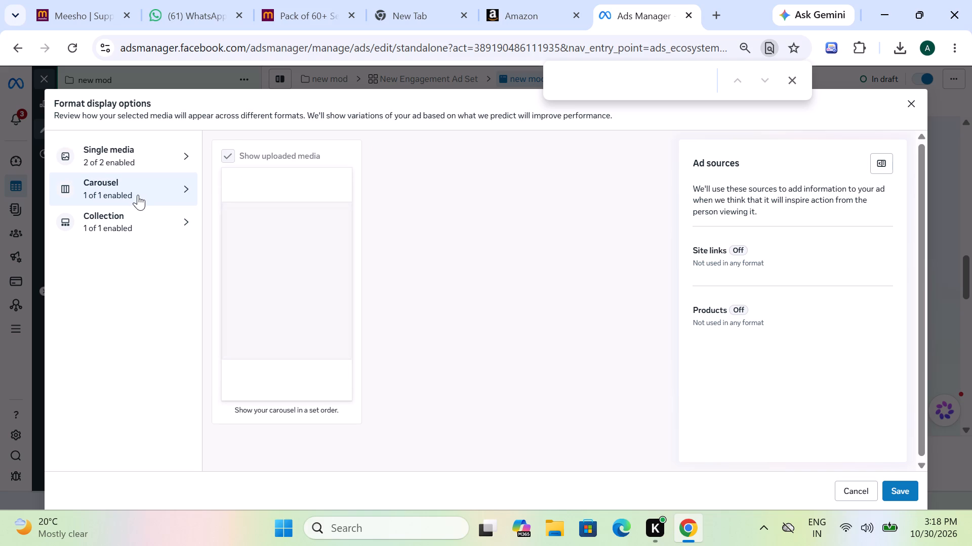
{"action": "left_click", "coordinate": [126, 221]}
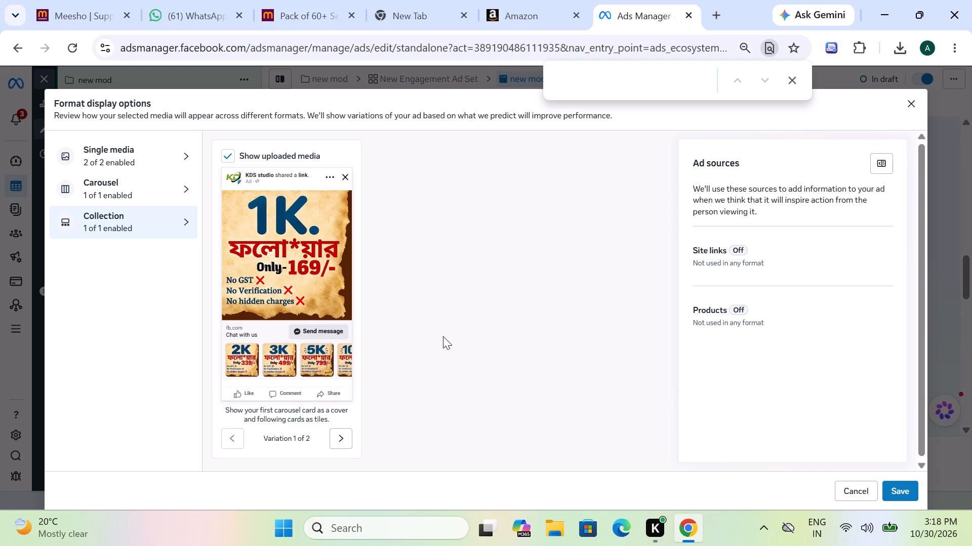
{"action": "left_click", "coordinate": [904, 488]}
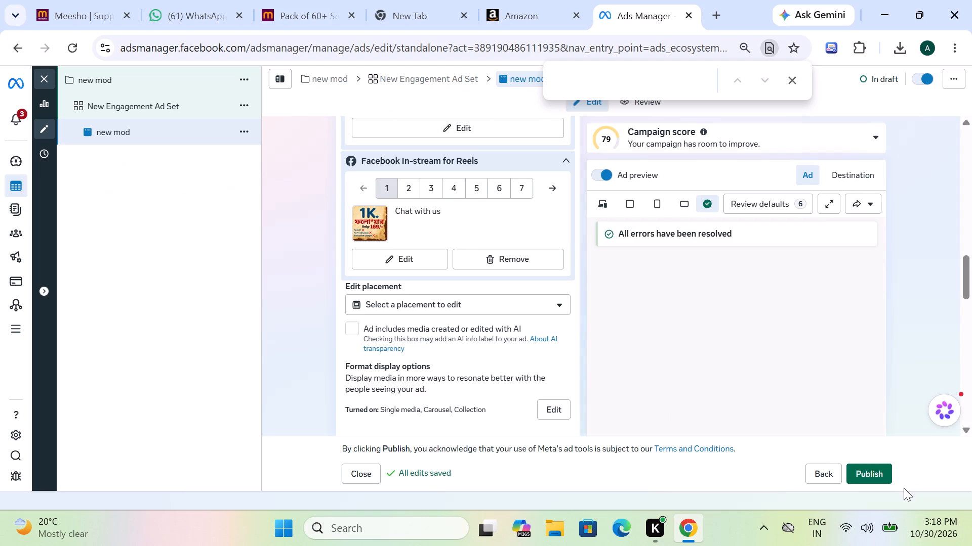
Reopen the ad's format display options and examine the Carousel and Collection previews, browsing through the carousel cards.
{"action": "scroll", "coordinate": [485, 326], "scroll_direction": "up", "scroll_amount": 1}
{"action": "scroll", "coordinate": [483, 324], "scroll_direction": "down", "scroll_amount": 1}
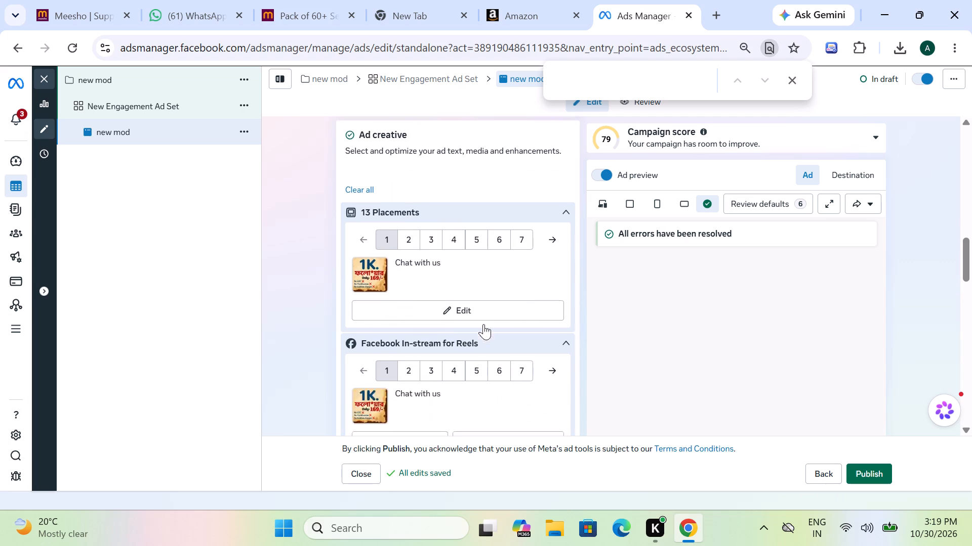
{"action": "scroll", "coordinate": [492, 345], "scroll_direction": "down", "scroll_amount": 1}
{"action": "scroll", "coordinate": [492, 345], "scroll_direction": "up", "scroll_amount": 1}
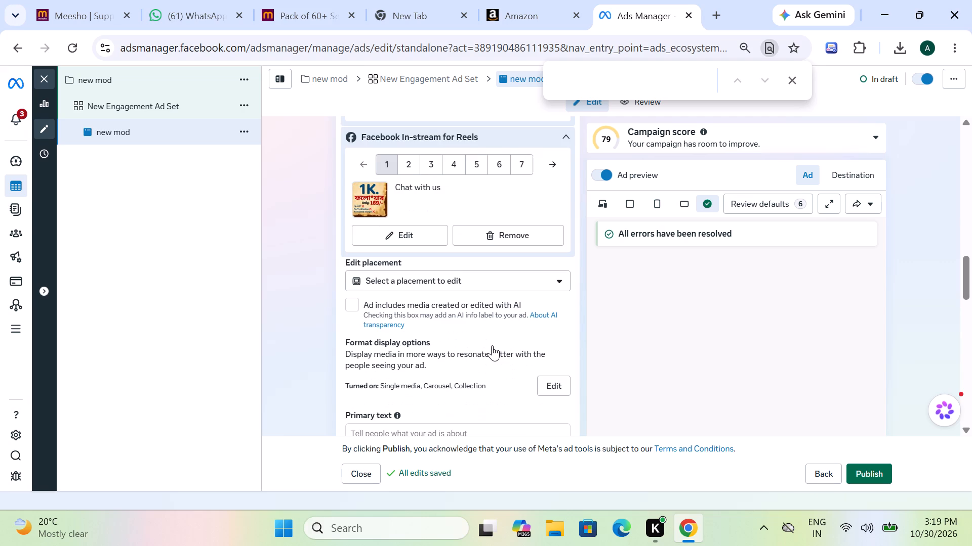
{"action": "scroll", "coordinate": [492, 345], "scroll_direction": "down", "scroll_amount": 1}
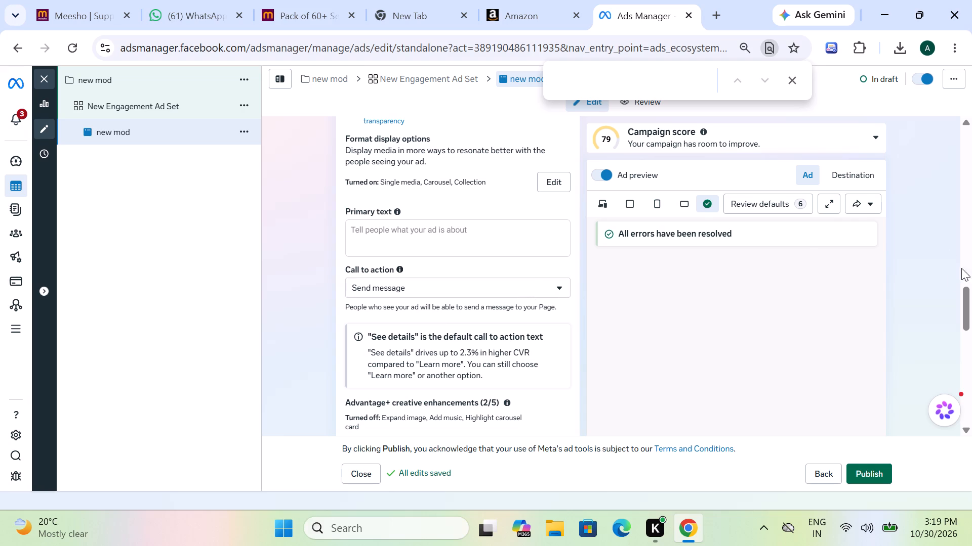
{"action": "left_click", "coordinate": [552, 184]}
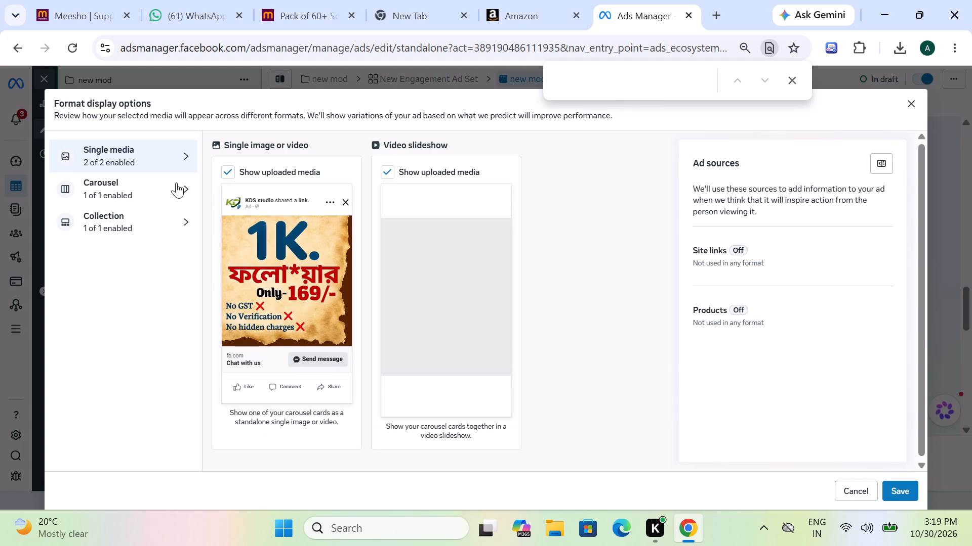
{"action": "left_click", "coordinate": [143, 223]}
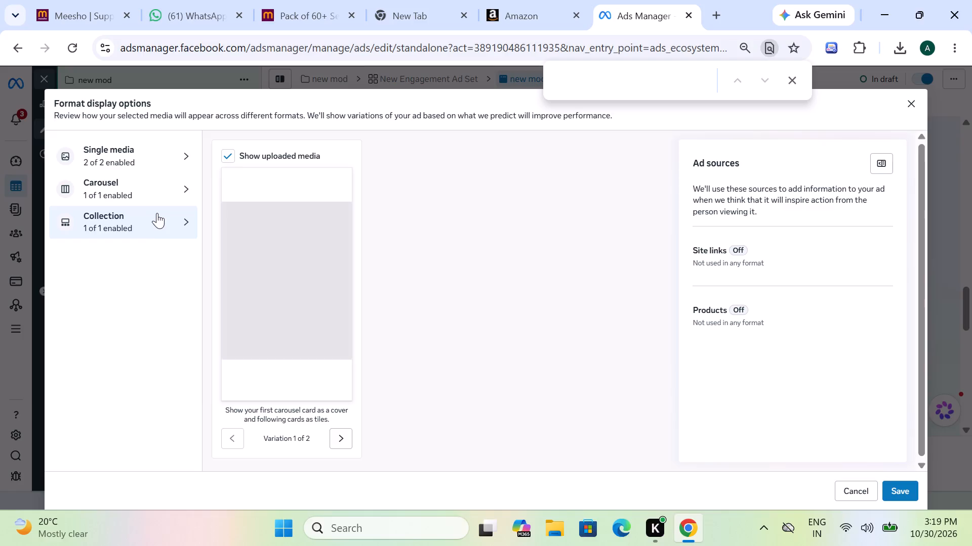
{"action": "left_click", "coordinate": [153, 185]}
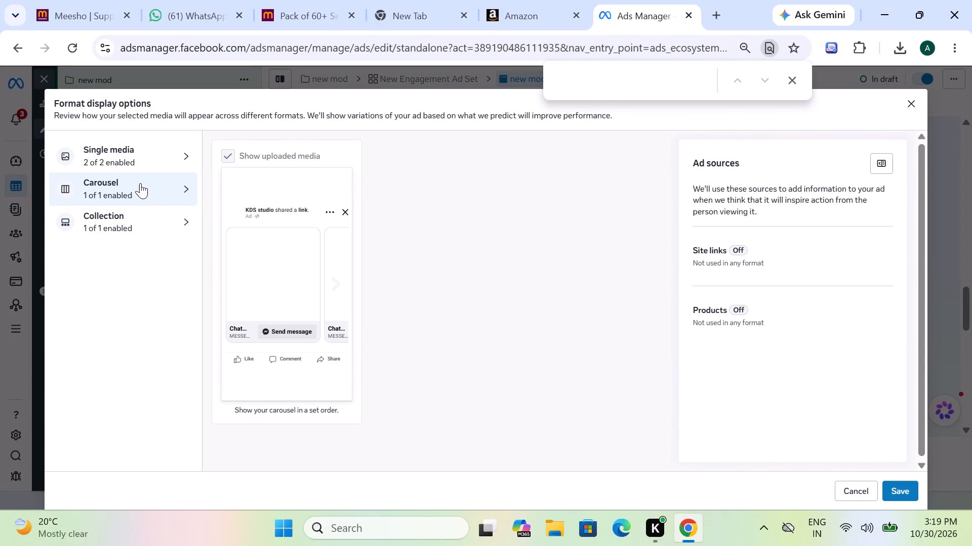
{"action": "left_click", "coordinate": [188, 191]}
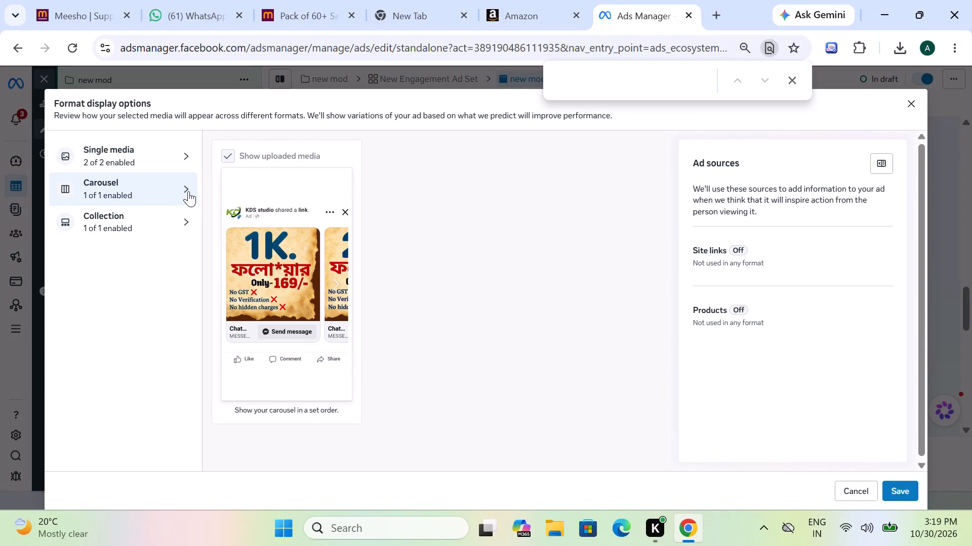
{"action": "left_click", "coordinate": [325, 211]}
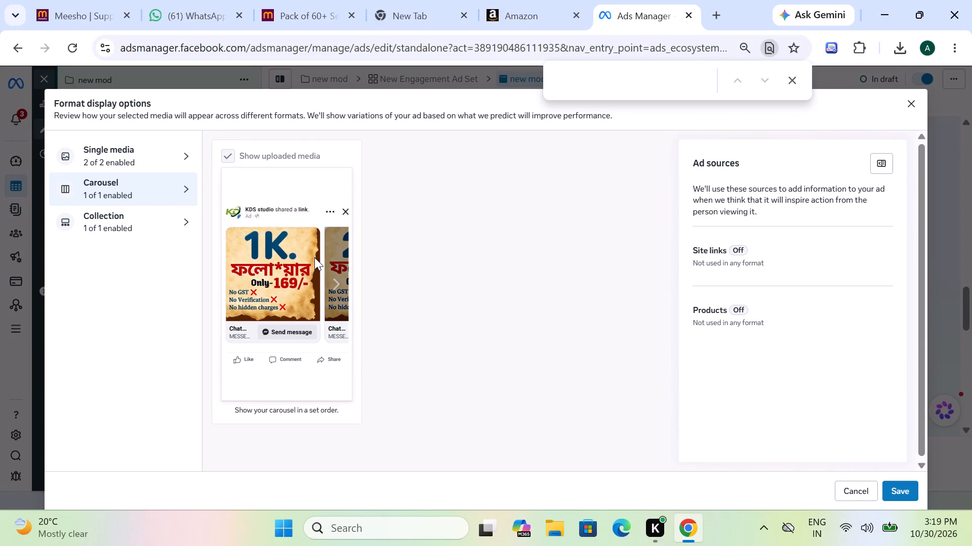
{"action": "left_click", "coordinate": [338, 288]}
{"action": "left_click", "coordinate": [338, 288]}
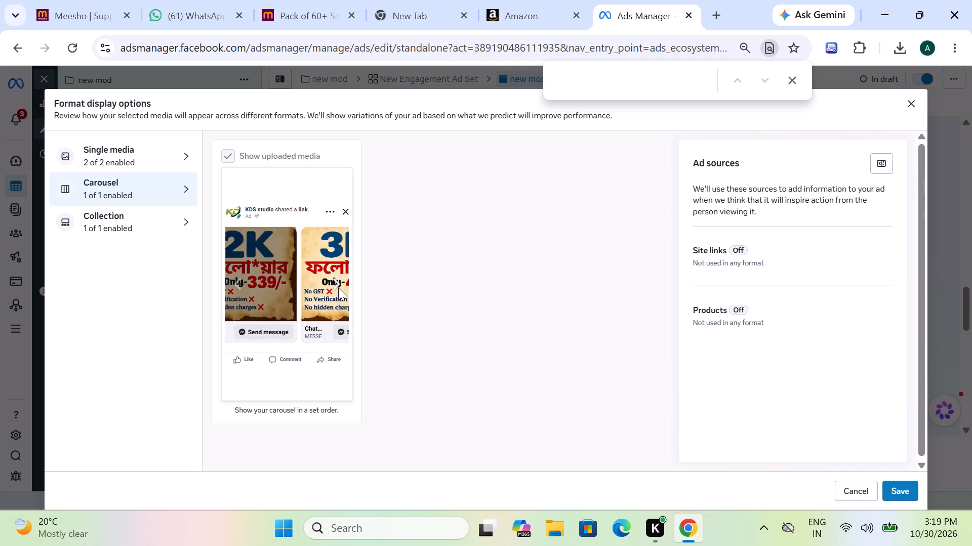
{"action": "left_click", "coordinate": [338, 288]}
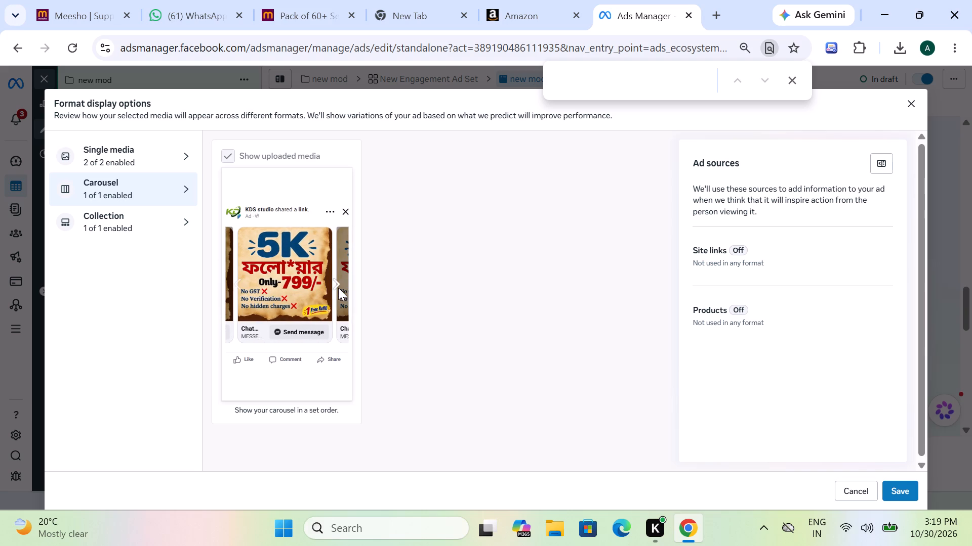
{"action": "triple_click", "coordinate": [233, 276]}
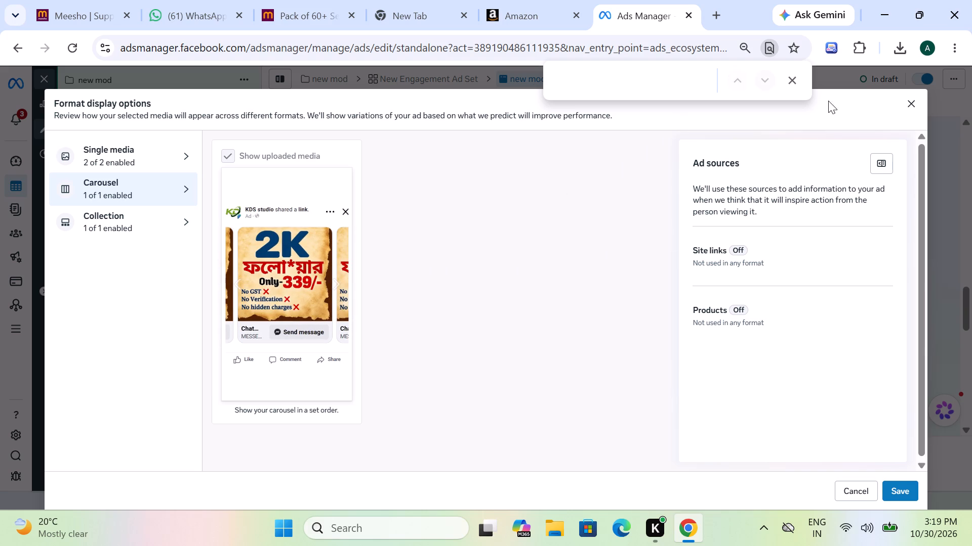
{"action": "left_click", "coordinate": [789, 82]}
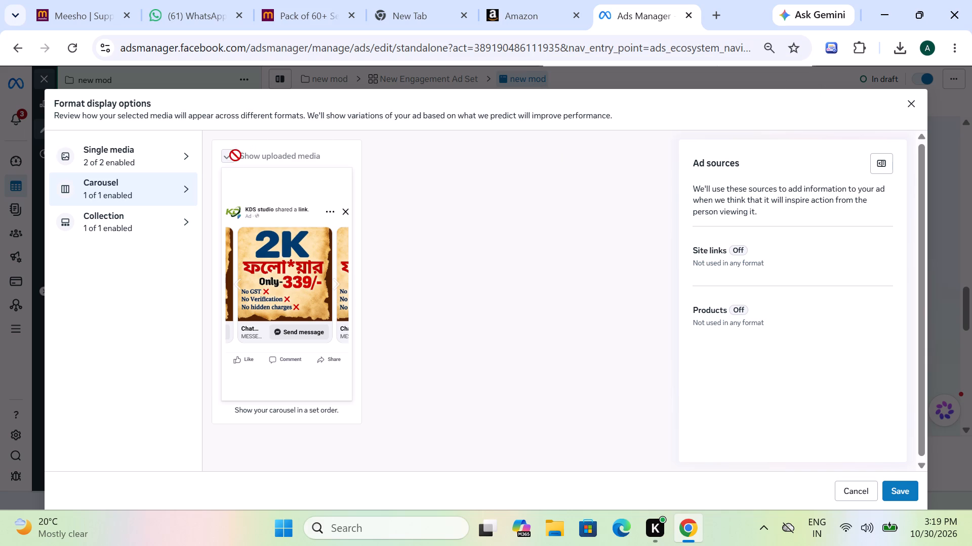
{"action": "left_click", "coordinate": [181, 222]}
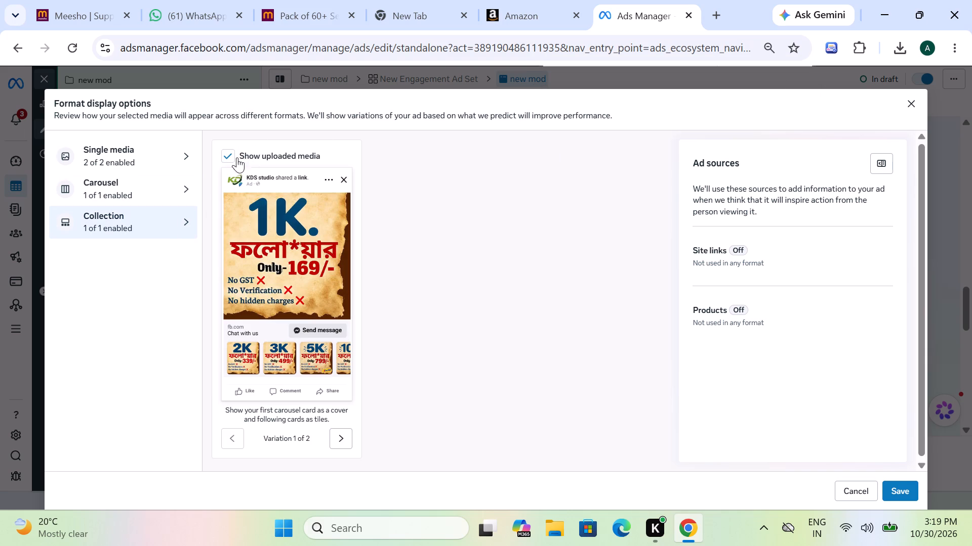
{"action": "left_click", "coordinate": [173, 178]}
Turn off uploaded media for both Single media formats, single image or video and video slideshow, and save the display options.
{"action": "left_click", "coordinate": [168, 160]}
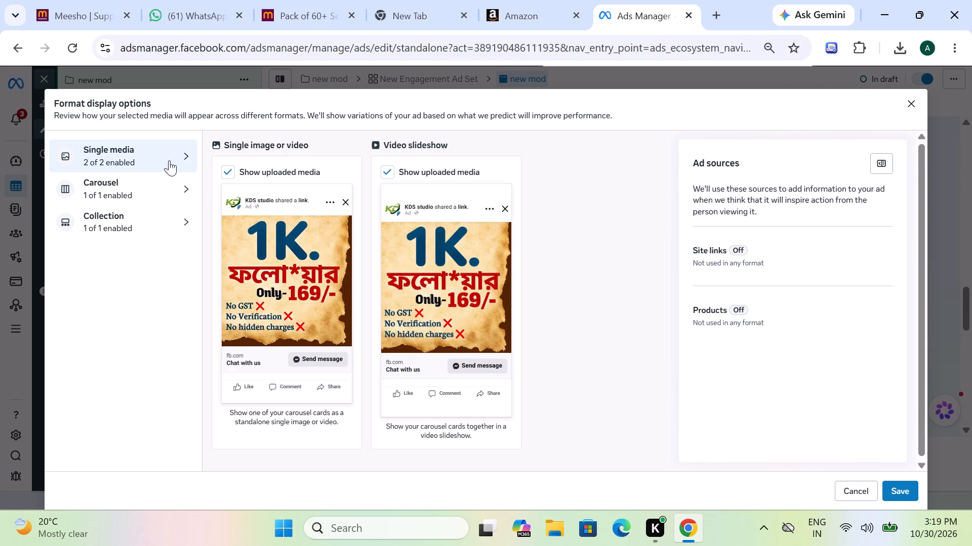
{"action": "left_click", "coordinate": [231, 169]}
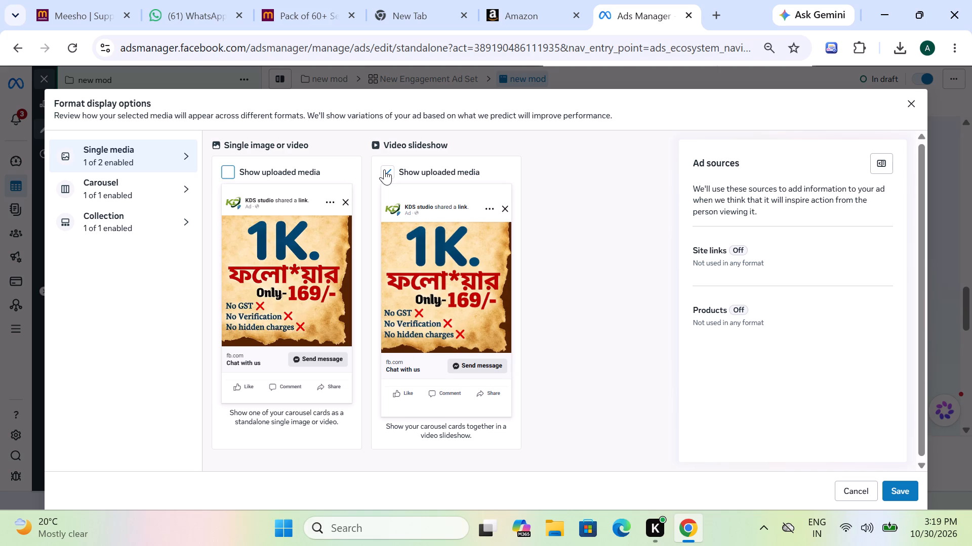
{"action": "left_click", "coordinate": [389, 169]}
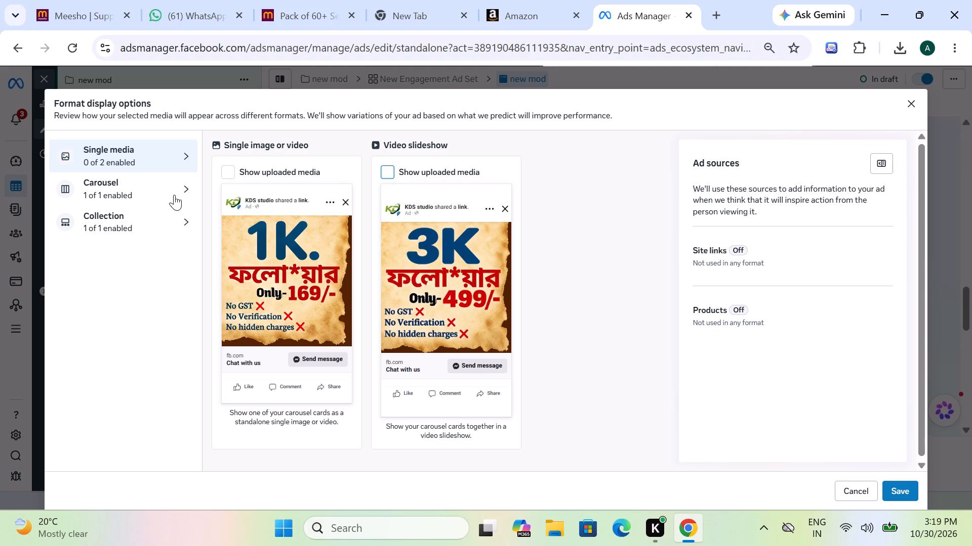
{"action": "left_click", "coordinate": [156, 189]}
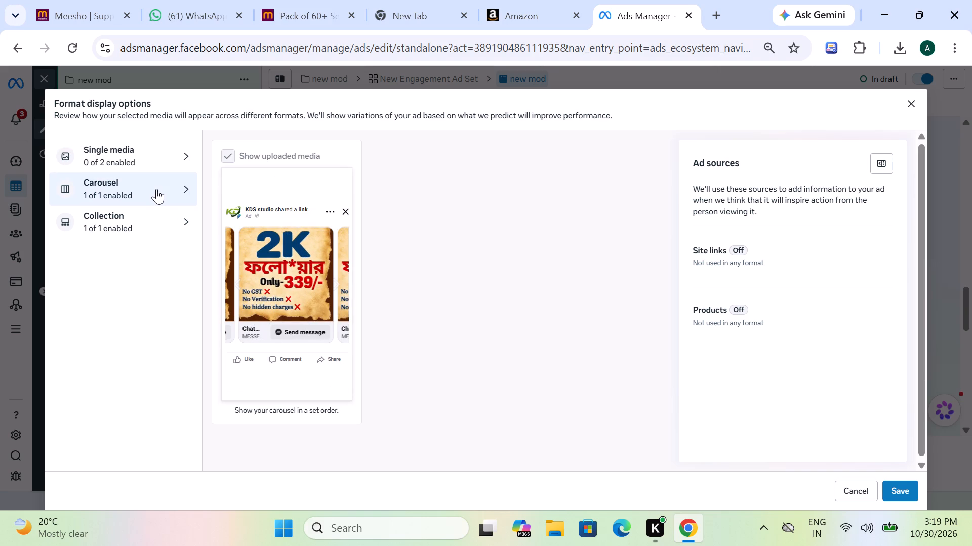
{"action": "left_click", "coordinate": [149, 223]}
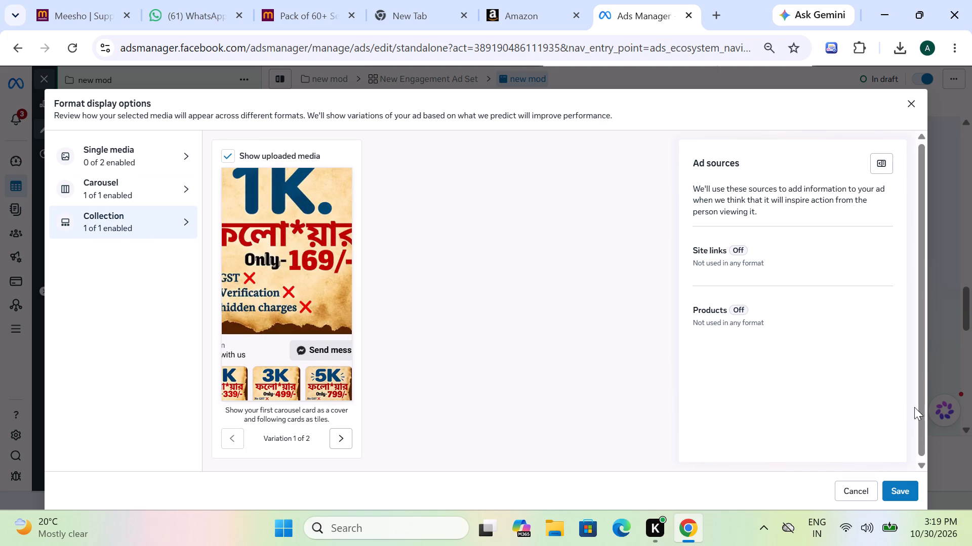
{"action": "left_click", "coordinate": [893, 490]}
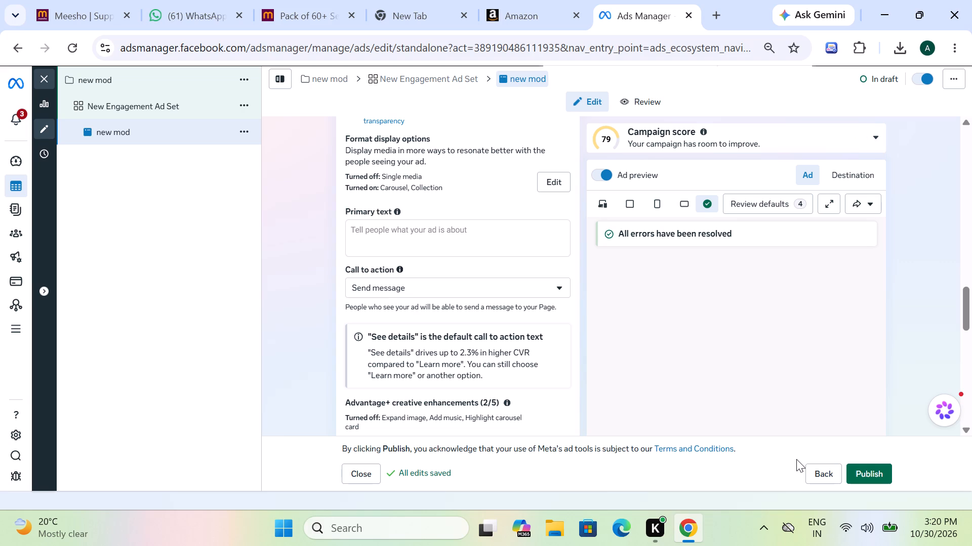
Review the campaign score recommendations, including the one about using both videos and images.
{"action": "left_click", "coordinate": [869, 133]}
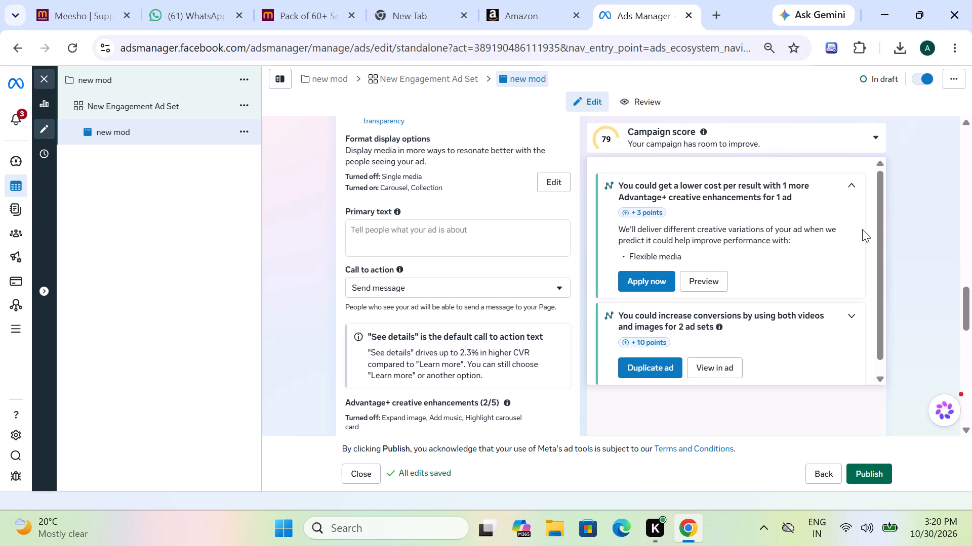
{"action": "left_click", "coordinate": [851, 312]}
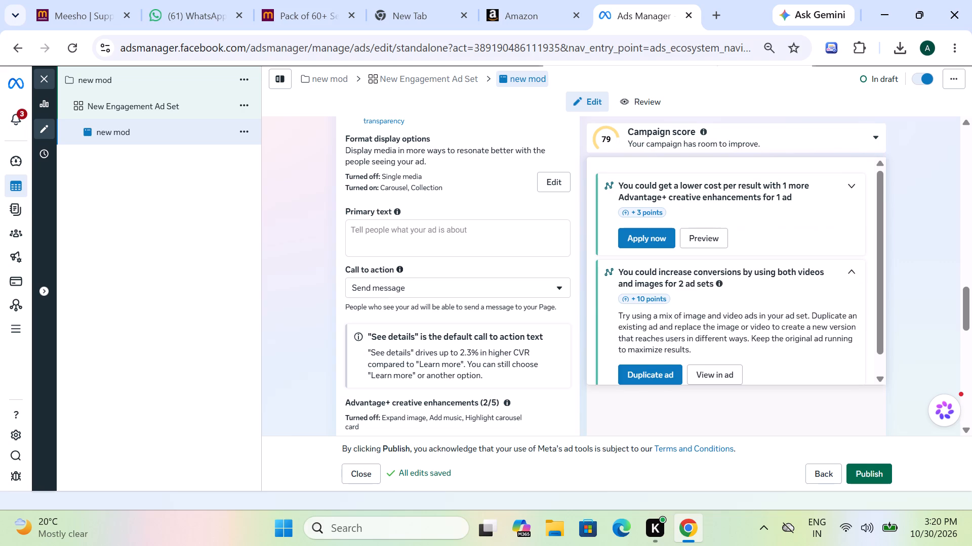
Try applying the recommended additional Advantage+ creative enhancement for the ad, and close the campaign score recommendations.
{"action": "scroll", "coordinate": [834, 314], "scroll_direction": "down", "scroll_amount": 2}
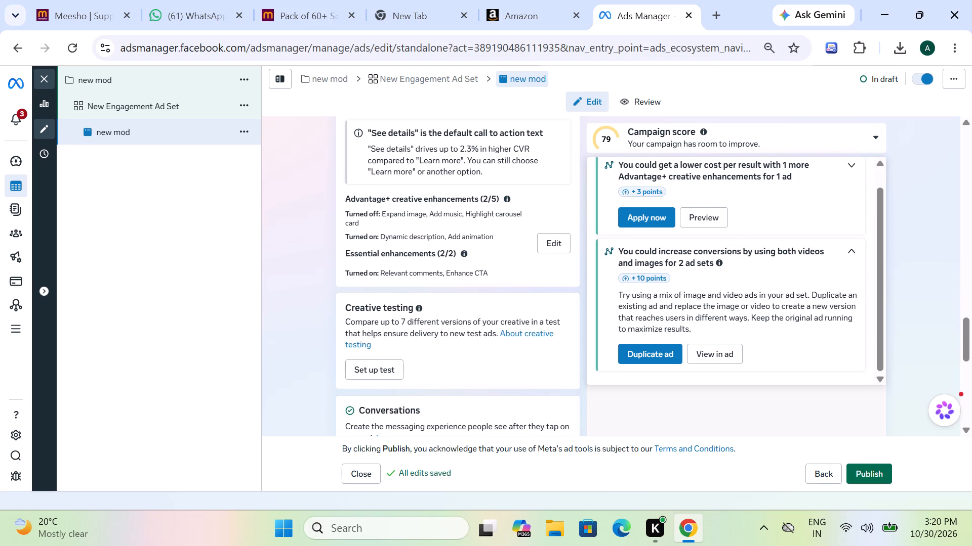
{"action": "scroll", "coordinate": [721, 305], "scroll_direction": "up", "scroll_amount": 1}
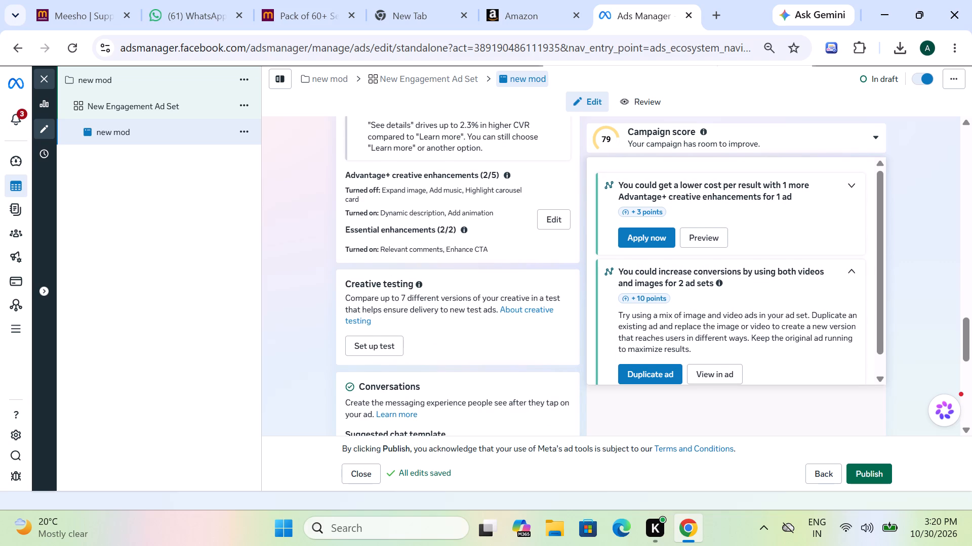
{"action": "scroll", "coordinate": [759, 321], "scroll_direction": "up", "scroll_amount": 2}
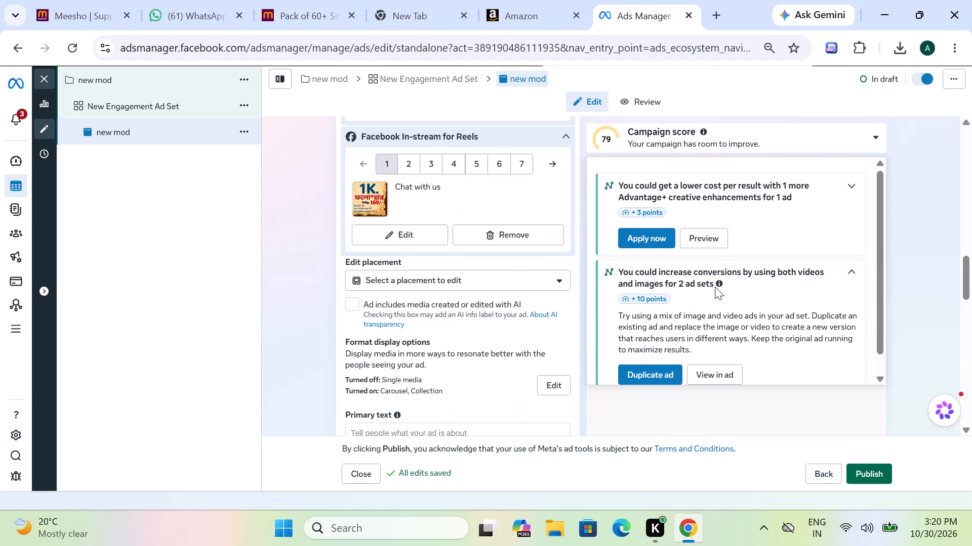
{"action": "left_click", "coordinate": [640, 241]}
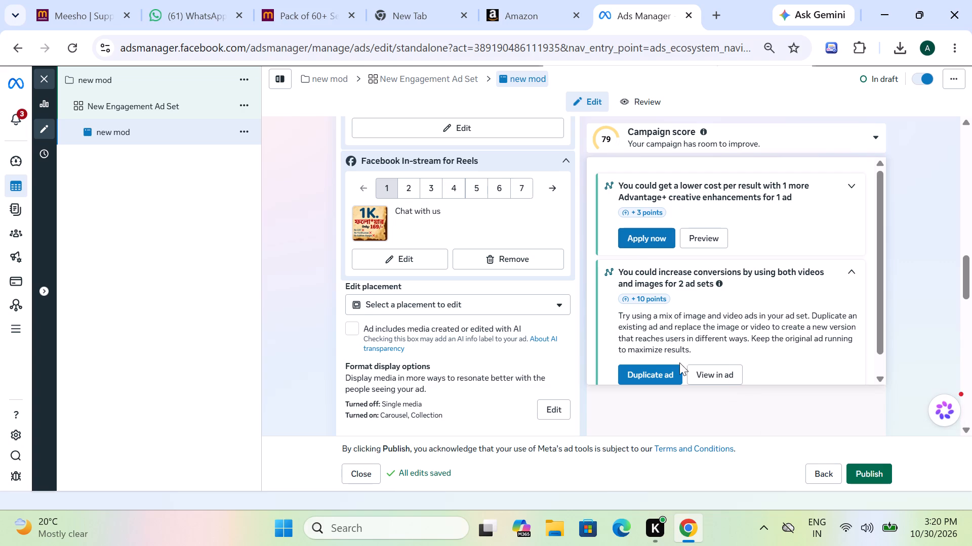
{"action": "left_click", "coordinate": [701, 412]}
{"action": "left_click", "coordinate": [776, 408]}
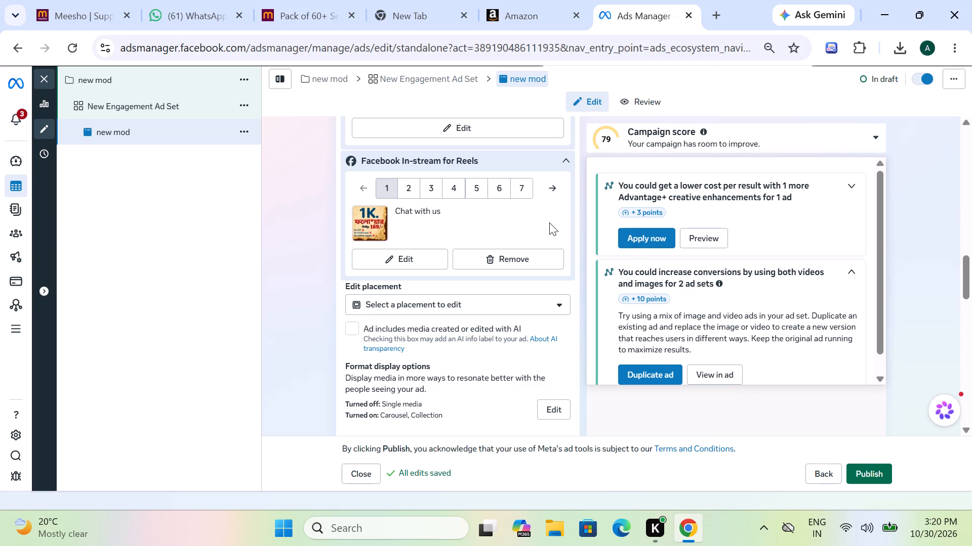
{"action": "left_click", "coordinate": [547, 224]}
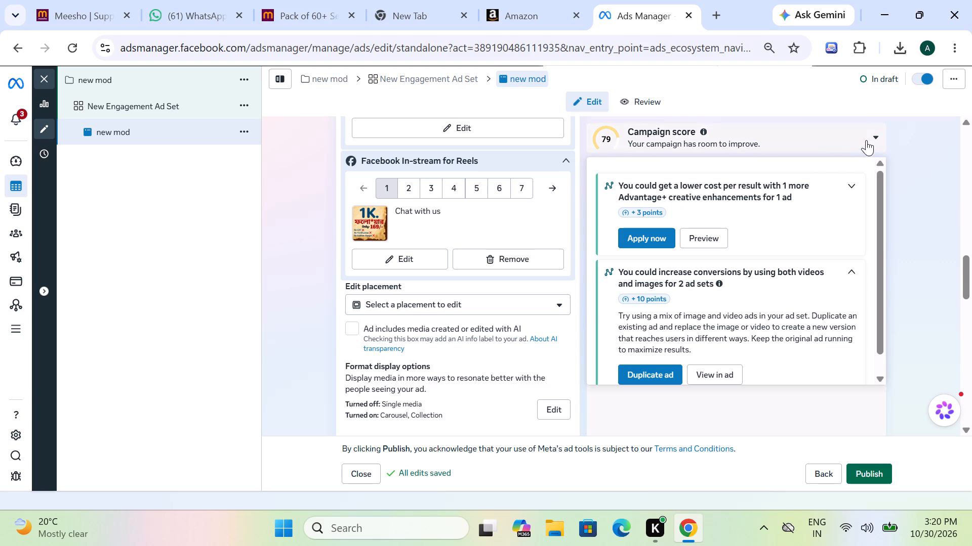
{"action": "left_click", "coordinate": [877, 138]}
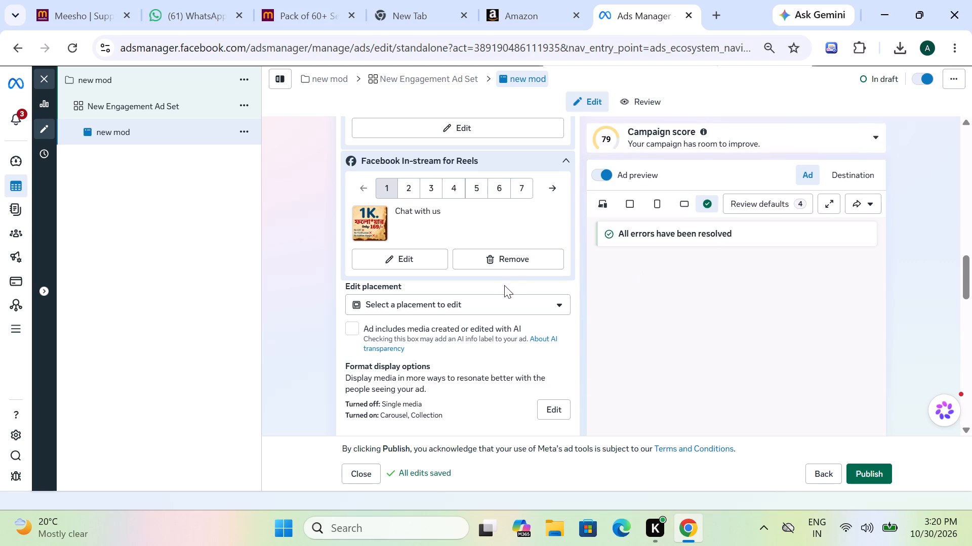
Add a placement customisation for Facebook Reels and save its carousel media as offered.
{"action": "left_click", "coordinate": [518, 304]}
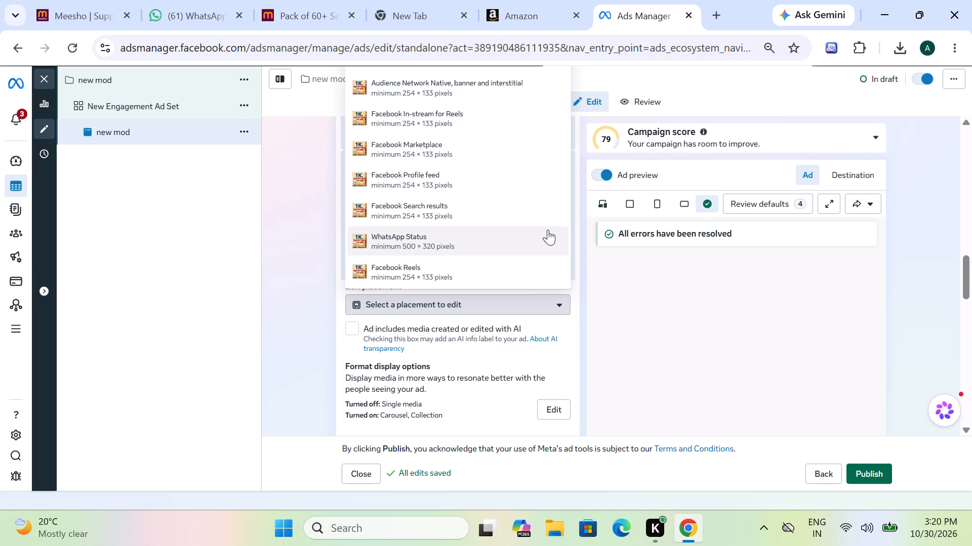
{"action": "left_click", "coordinate": [462, 263]}
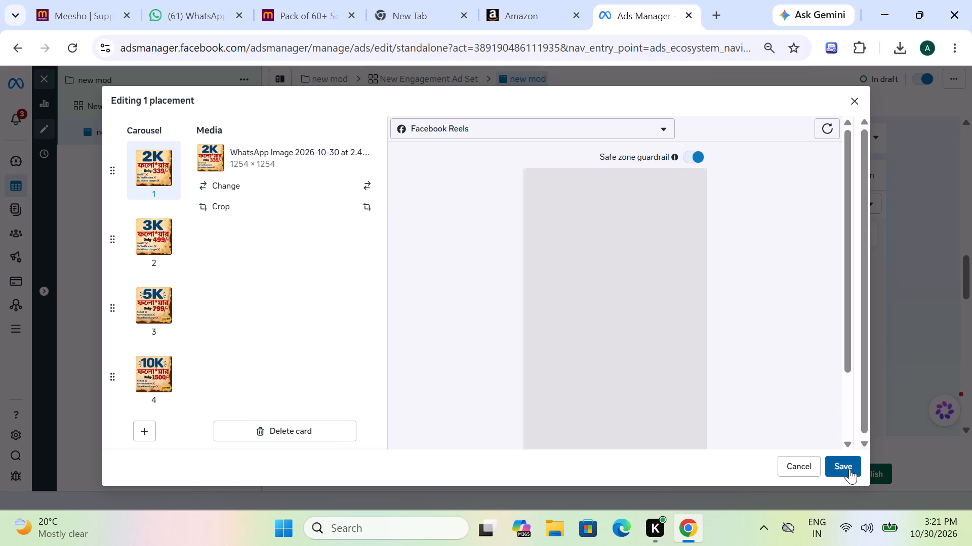
{"action": "left_click", "coordinate": [849, 469]}
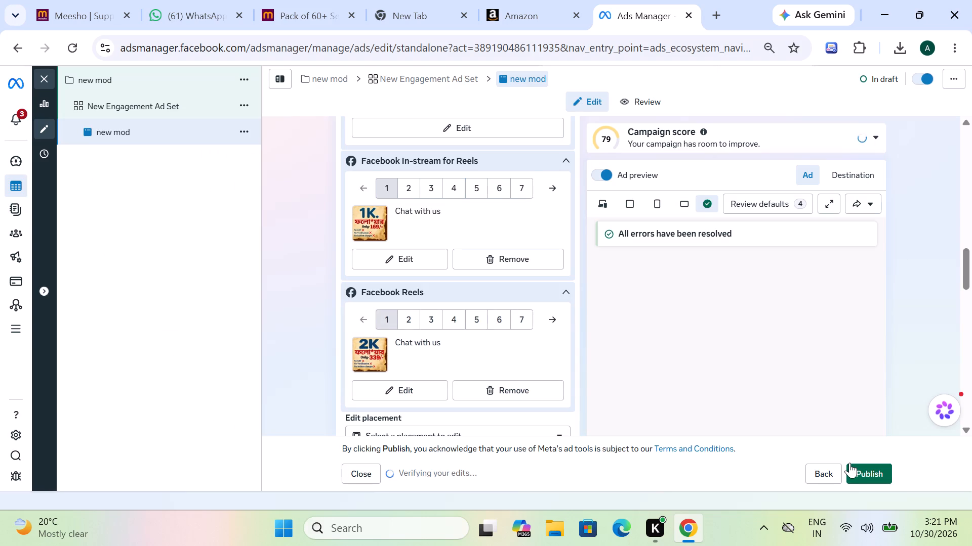
Look through the list of placements available for editing, from Instagram Feed to Facebook Reels.
{"action": "scroll", "coordinate": [590, 314], "scroll_direction": "down", "scroll_amount": 1}
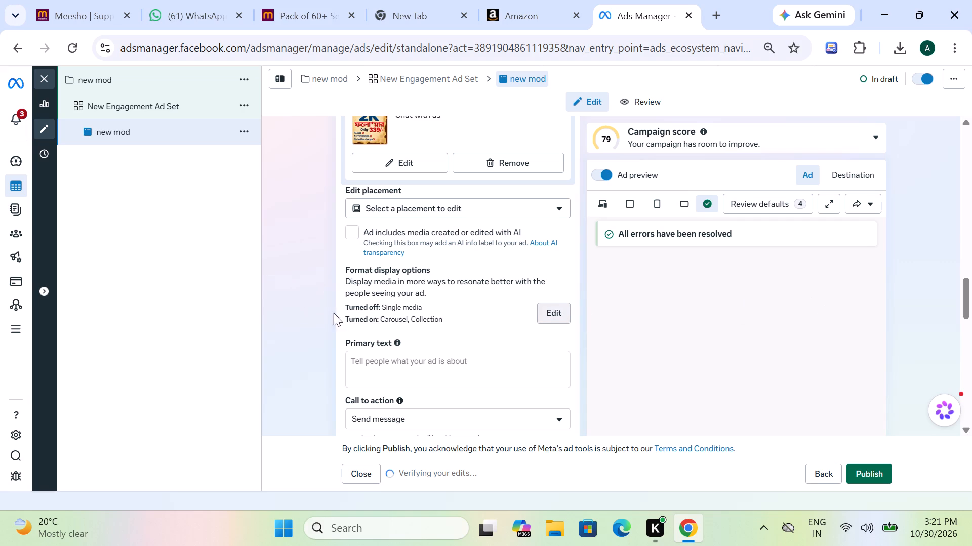
{"action": "left_click", "coordinate": [480, 208]}
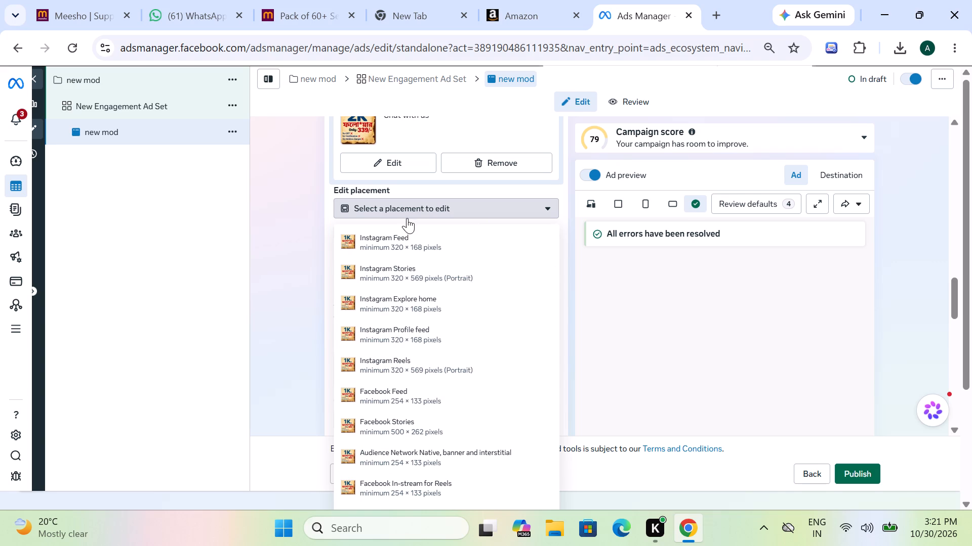
{"action": "scroll", "coordinate": [483, 235], "scroll_direction": "down", "scroll_amount": 6}
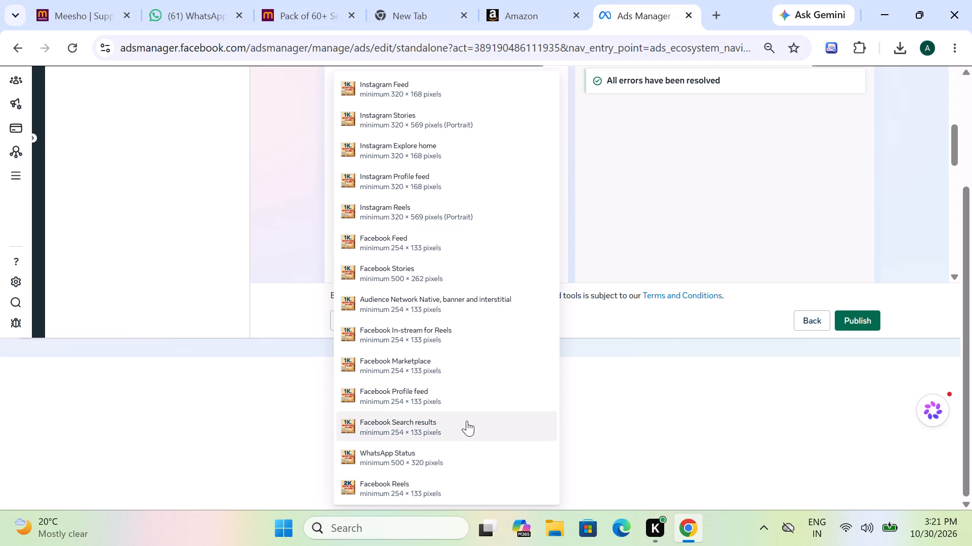
{"action": "right_click", "coordinate": [469, 354]}
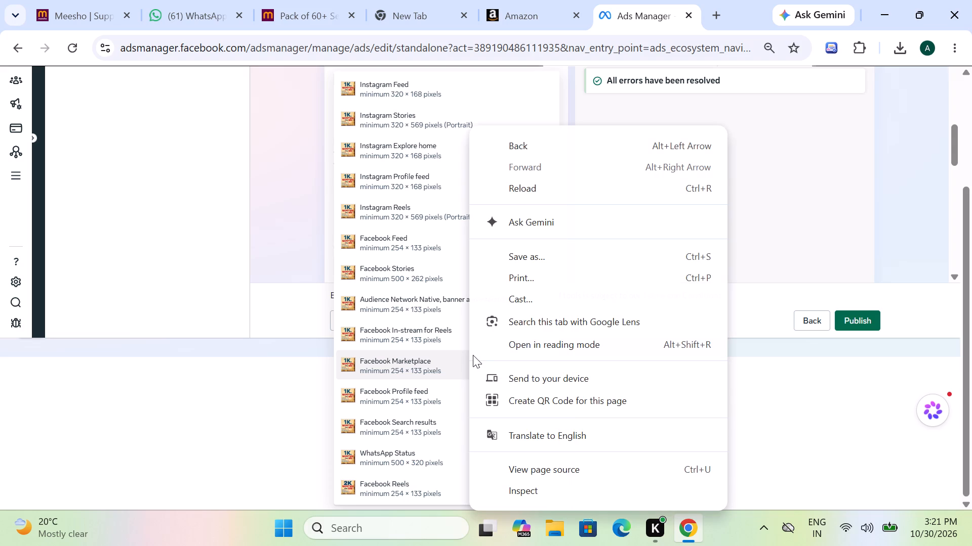
Open the Facebook Marketplace placement and examine the first card's replacement media and the Mobile Marketplace feed preview, leaving without saving.
{"action": "left_click", "coordinate": [421, 359]}
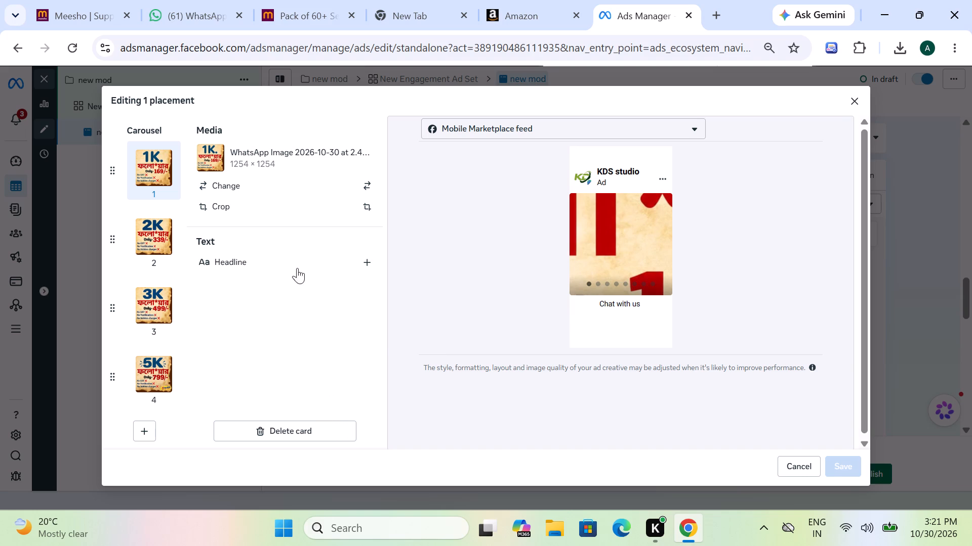
{"action": "left_click", "coordinate": [286, 189]}
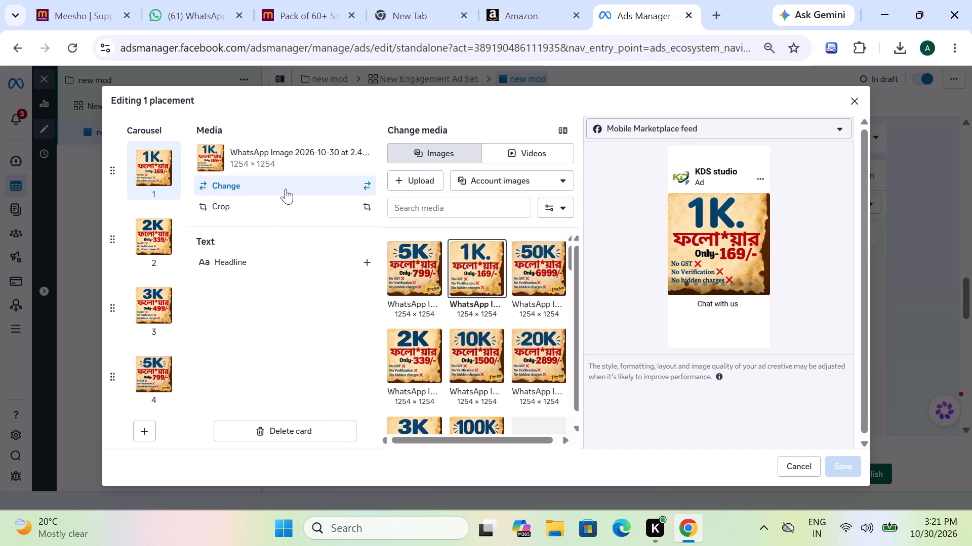
{"action": "left_click", "coordinate": [286, 189]}
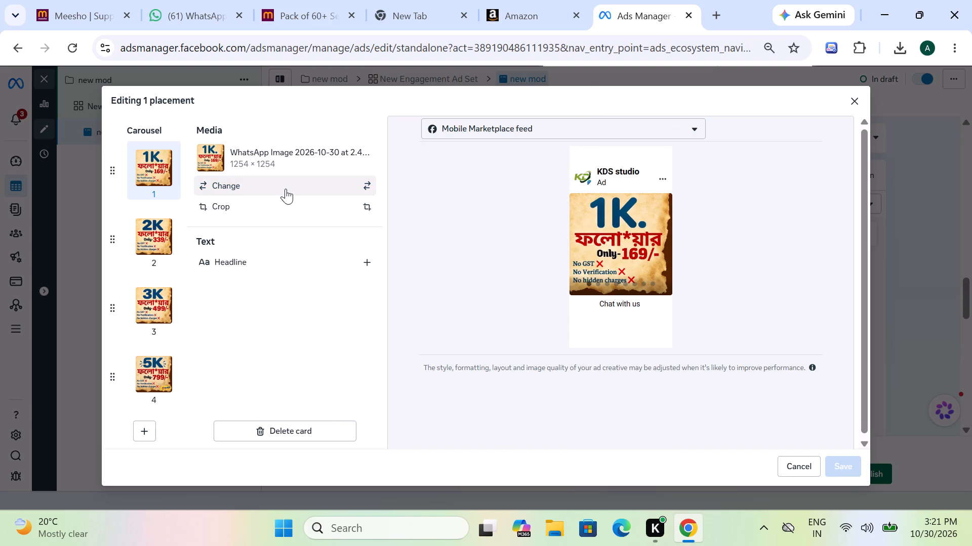
{"action": "left_click", "coordinate": [286, 189]}
{"action": "left_click", "coordinate": [286, 189]}
{"action": "left_click", "coordinate": [549, 130]}
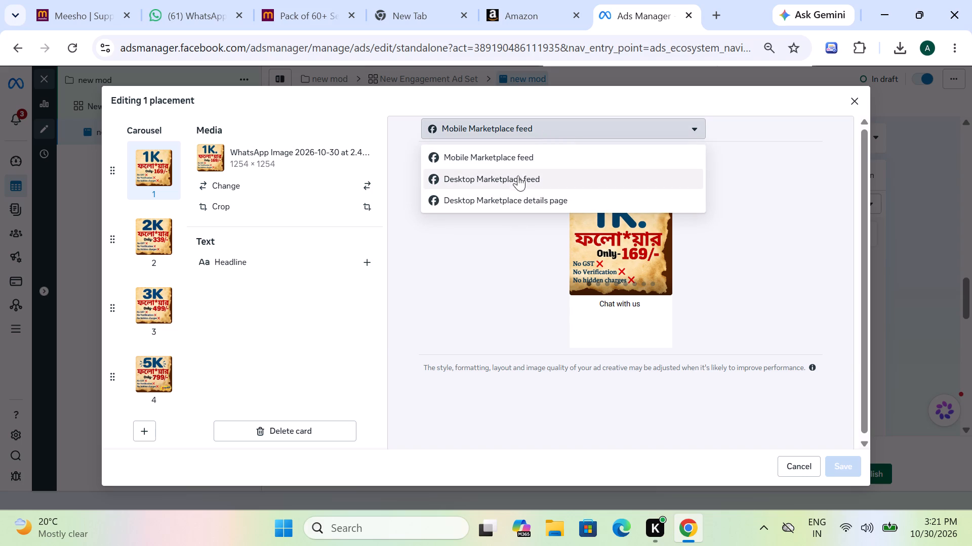
{"action": "left_click", "coordinate": [519, 157]}
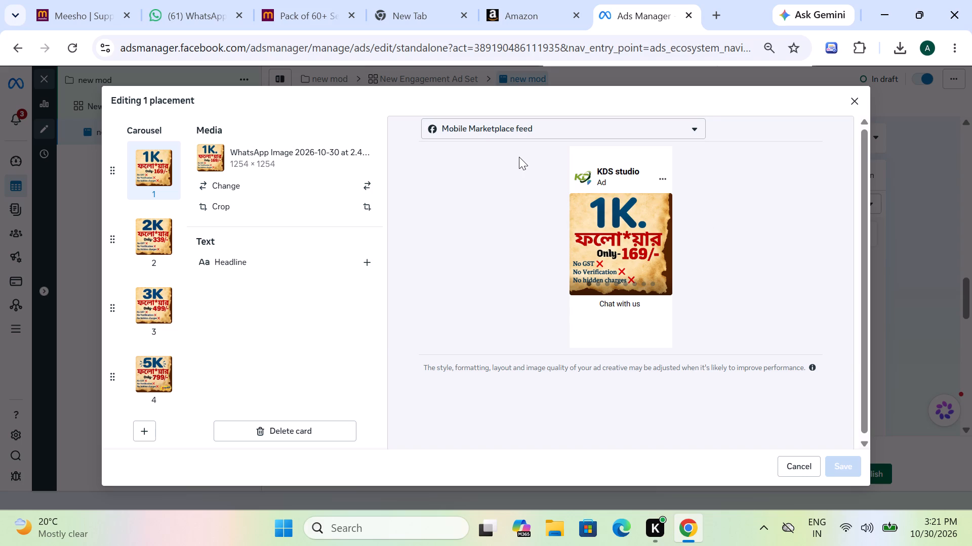
{"action": "left_click", "coordinate": [852, 102]}
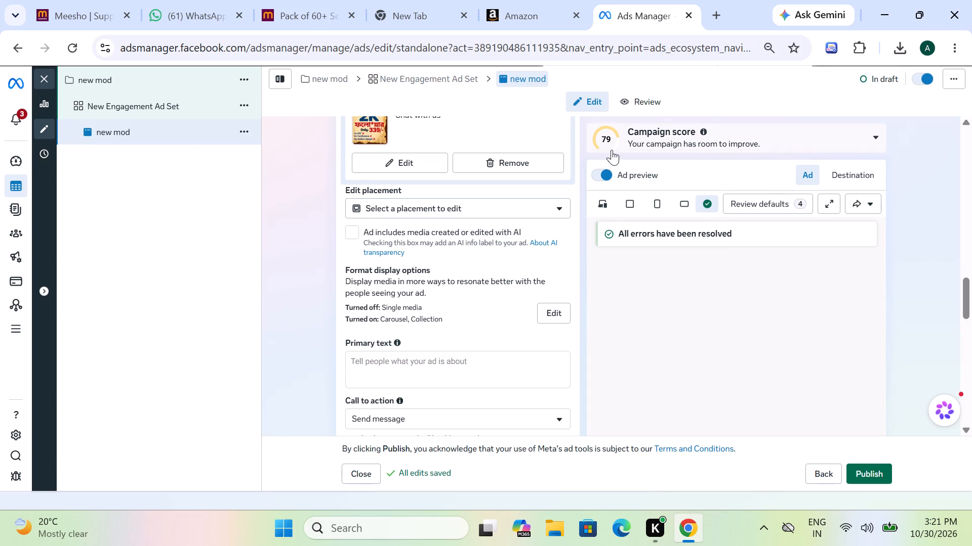
Apply the campaign score's Advantage+ creative enhancement recommendation for Flexible media.
{"action": "left_click", "coordinate": [612, 136]}
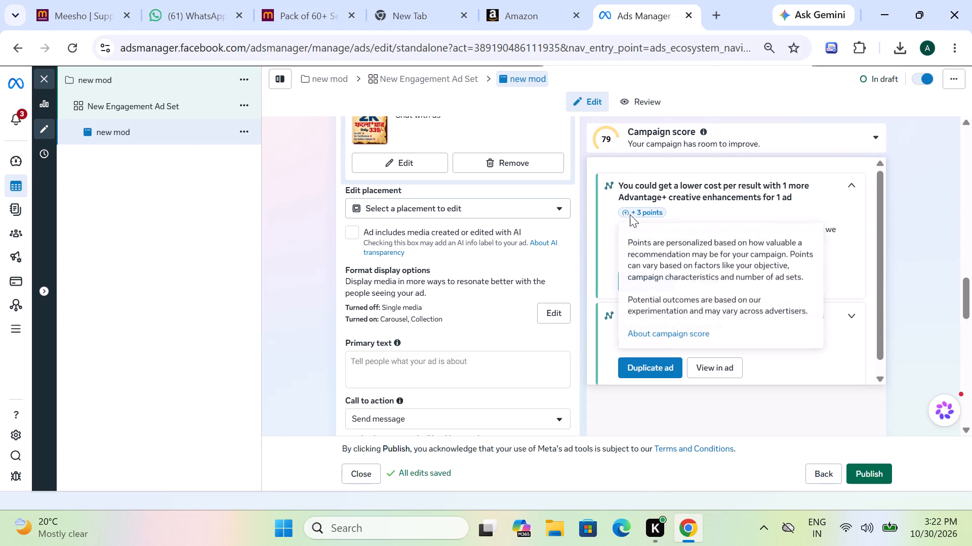
{"action": "left_click", "coordinate": [635, 280]}
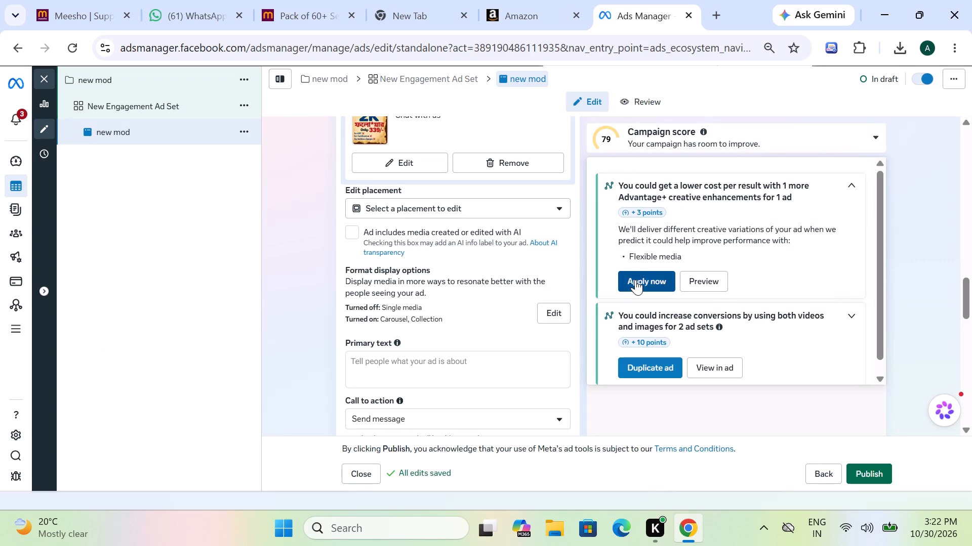
{"action": "left_click", "coordinate": [636, 279]}
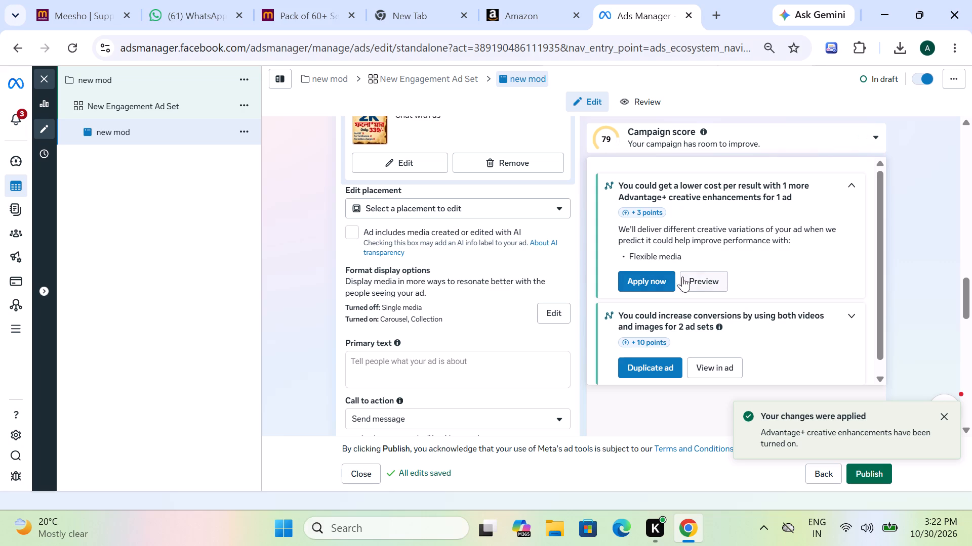
Look through the carousel cards' media in the Facebook Reels and Facebook In-stream for Reels placement groups.
{"action": "left_click", "coordinate": [706, 274]}
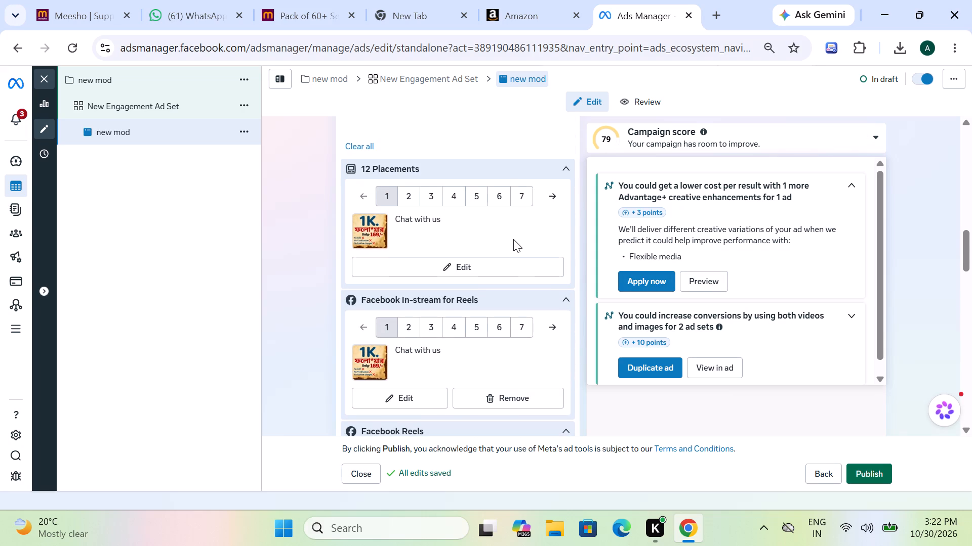
{"action": "scroll", "coordinate": [513, 233], "scroll_direction": "down", "scroll_amount": 1}
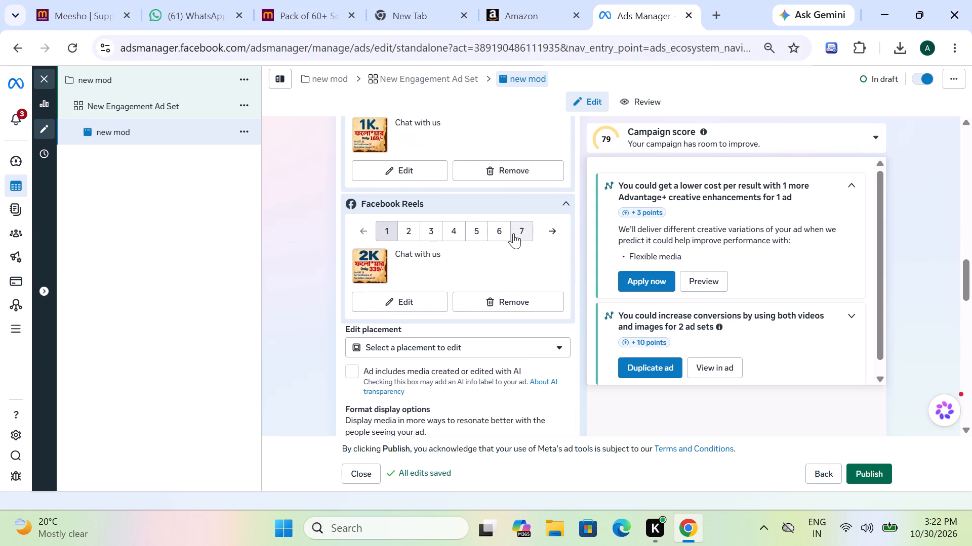
{"action": "scroll", "coordinate": [513, 233], "scroll_direction": "up", "scroll_amount": 1}
{"action": "scroll", "coordinate": [513, 233], "scroll_direction": "down", "scroll_amount": 1}
{"action": "scroll", "coordinate": [513, 233], "scroll_direction": "up", "scroll_amount": 1}
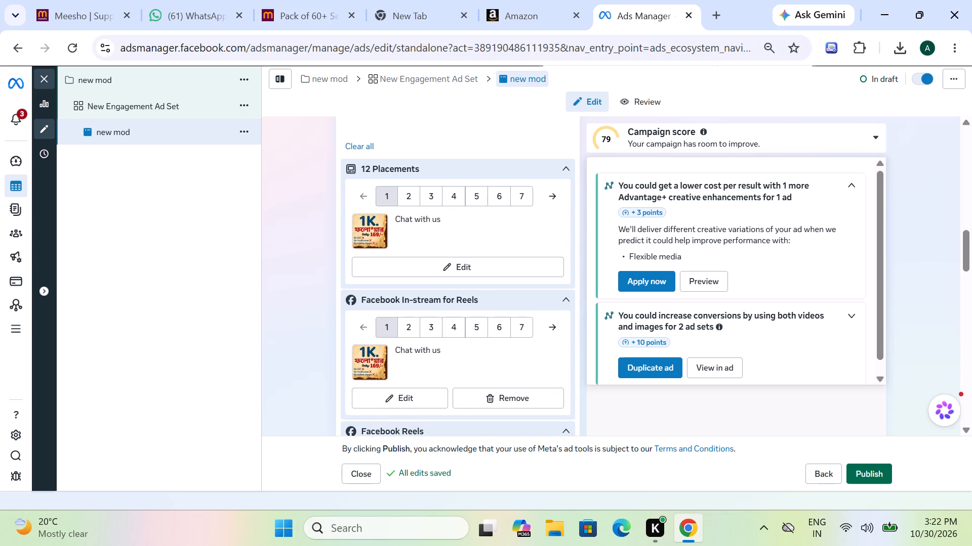
{"action": "scroll", "coordinate": [428, 346], "scroll_direction": "down", "scroll_amount": 1}
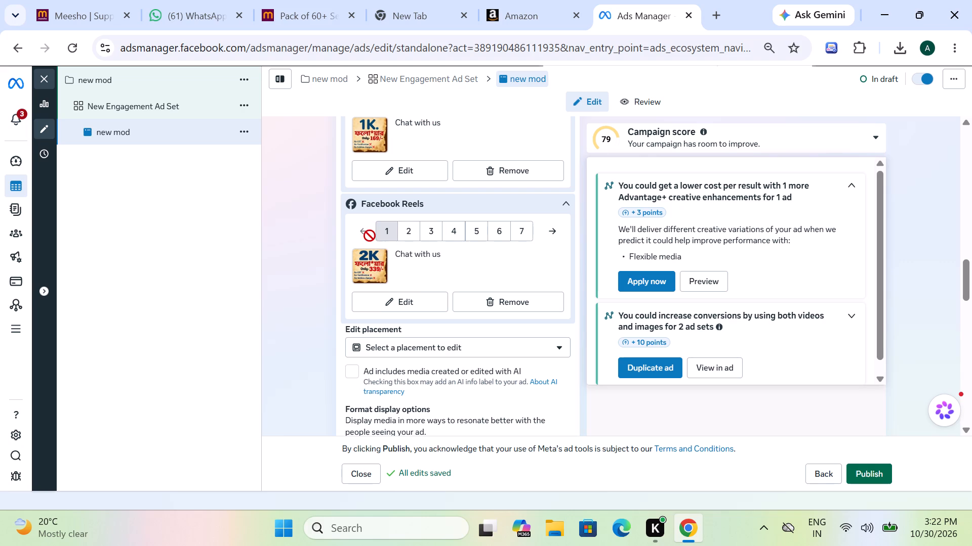
{"action": "left_click", "coordinate": [383, 236]}
{"action": "left_click", "coordinate": [385, 235]}
{"action": "left_click_drag", "start_coordinate": [377, 267], "coordinate": [384, 270]}
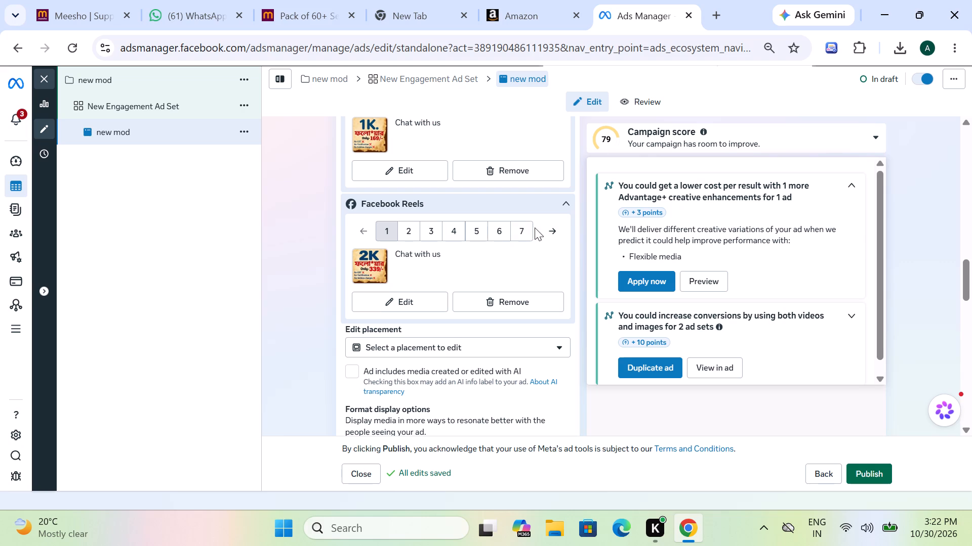
{"action": "left_click", "coordinate": [543, 228]}
{"action": "triple_click", "coordinate": [543, 228]}
{"action": "triple_click", "coordinate": [543, 228]}
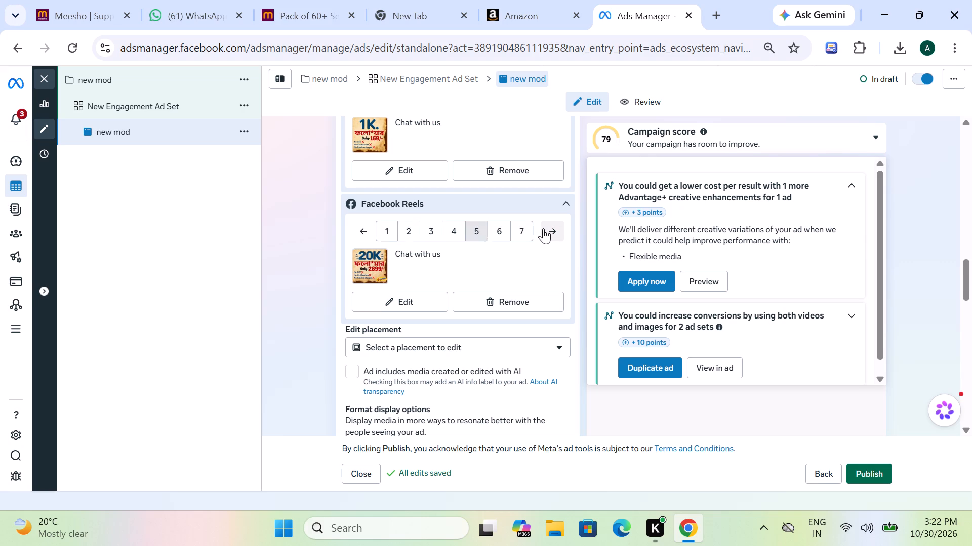
{"action": "left_click", "coordinate": [543, 228]}
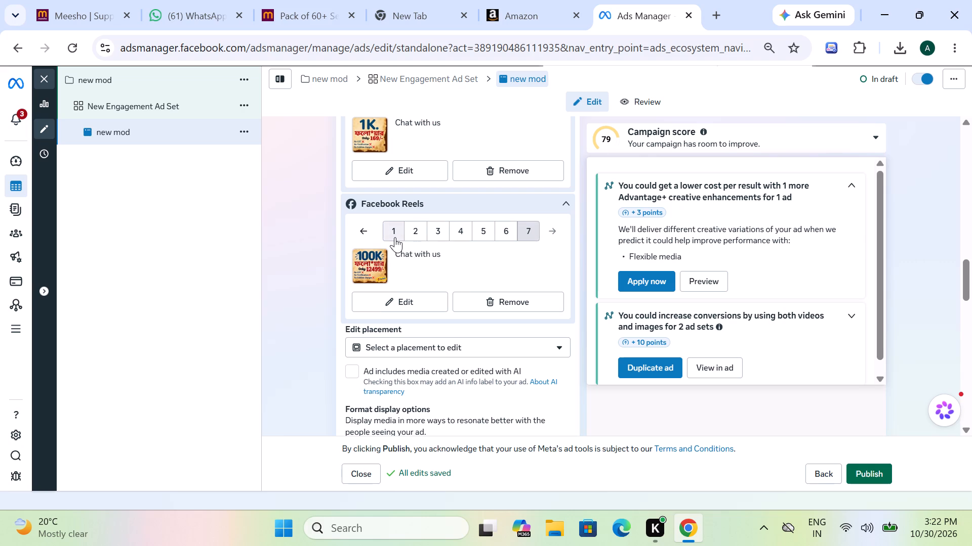
{"action": "scroll", "coordinate": [429, 227], "scroll_direction": "up", "scroll_amount": 1}
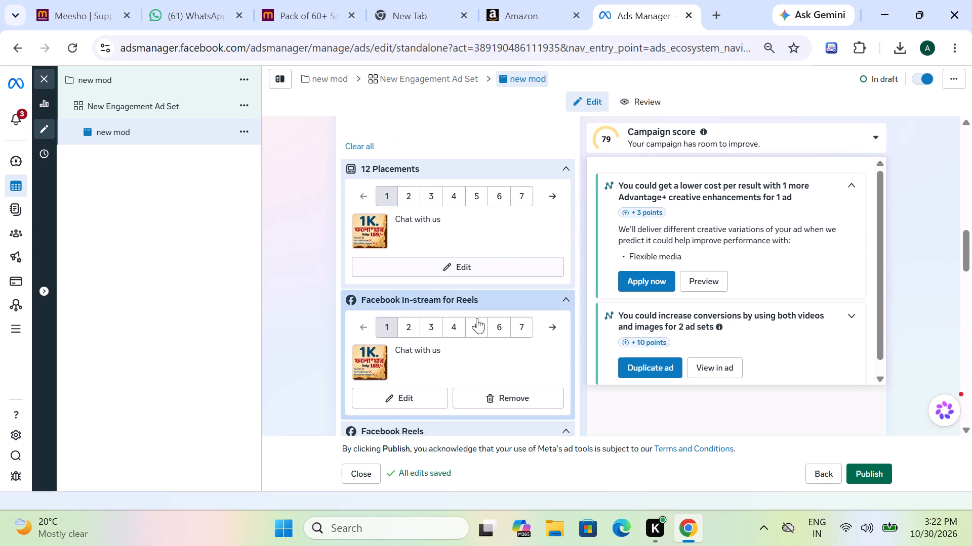
{"action": "triple_click", "coordinate": [549, 327]}
{"action": "left_click", "coordinate": [549, 328]}
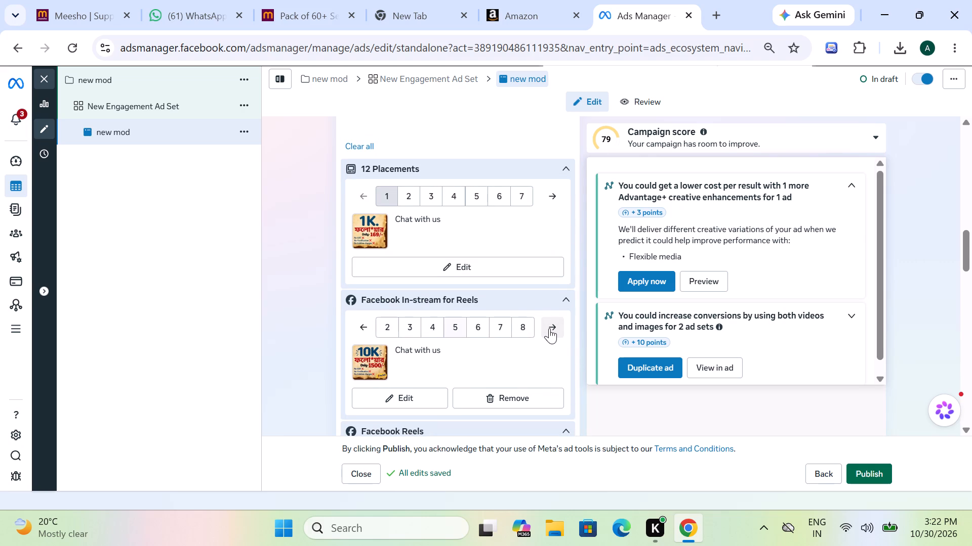
{"action": "left_click", "coordinate": [364, 324]}
{"action": "triple_click", "coordinate": [365, 324]}
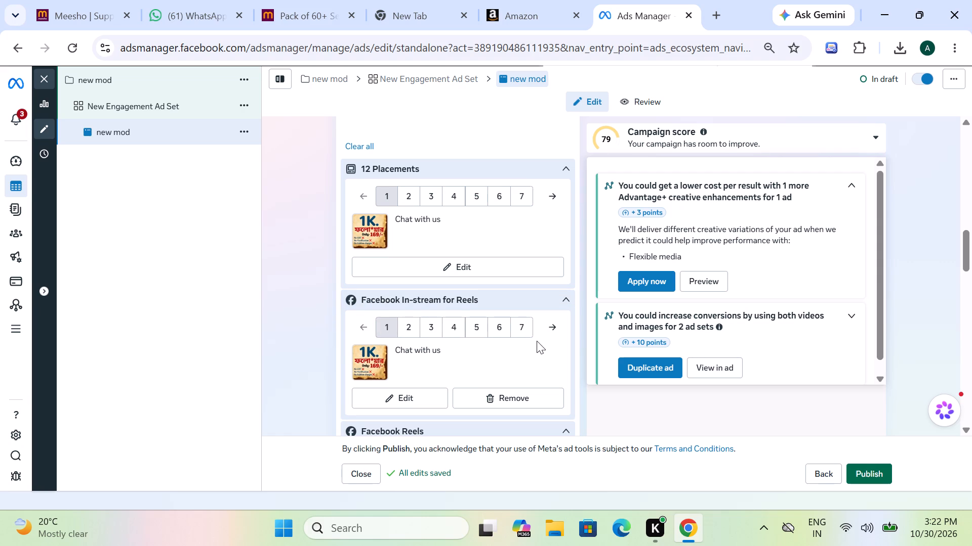
Enter "More Followers, More Visibility, More Growth!" as the ad's first primary text.
{"action": "scroll", "coordinate": [533, 340], "scroll_direction": "down", "scroll_amount": 2}
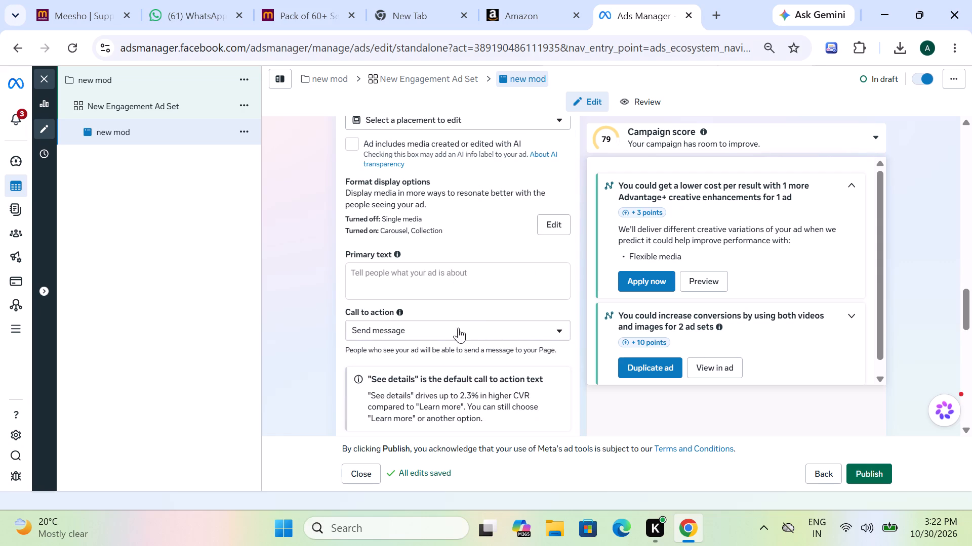
{"action": "left_click", "coordinate": [390, 244]}
{"action": "left_click", "coordinate": [395, 286]}
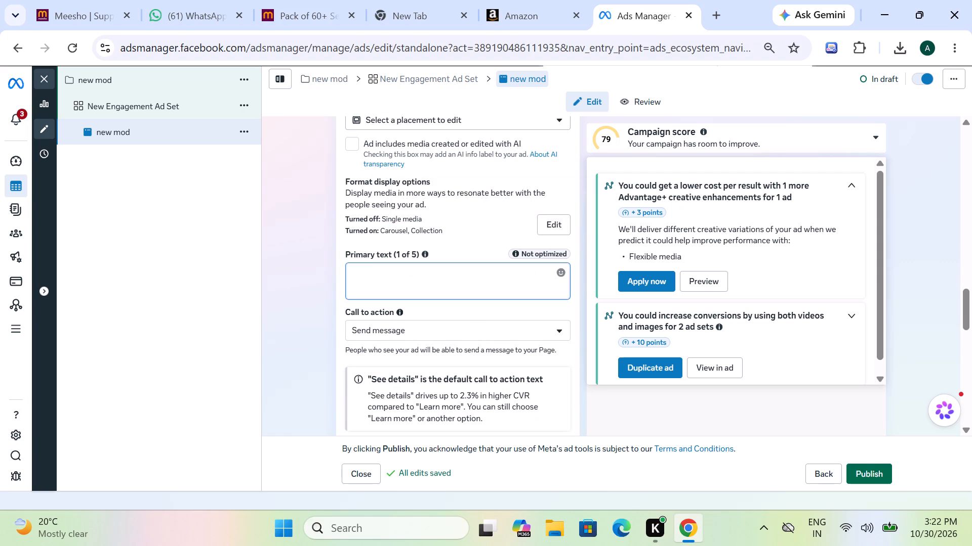
{"action": "key", "text": "ctrl+v"}
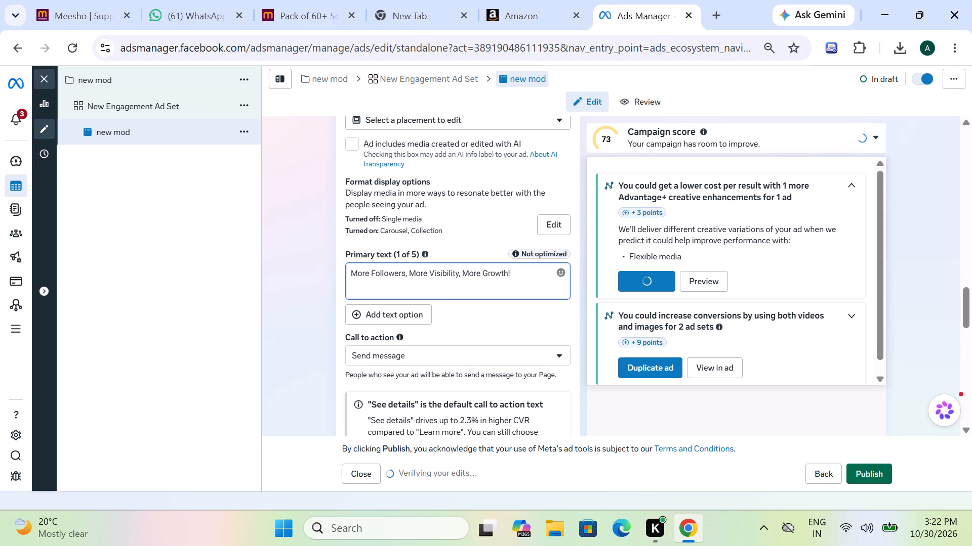
Change the ad's primary text to "More F.B Fol*owers, More Visibility, More Growth!".
{"action": "left_click", "coordinate": [382, 271]}
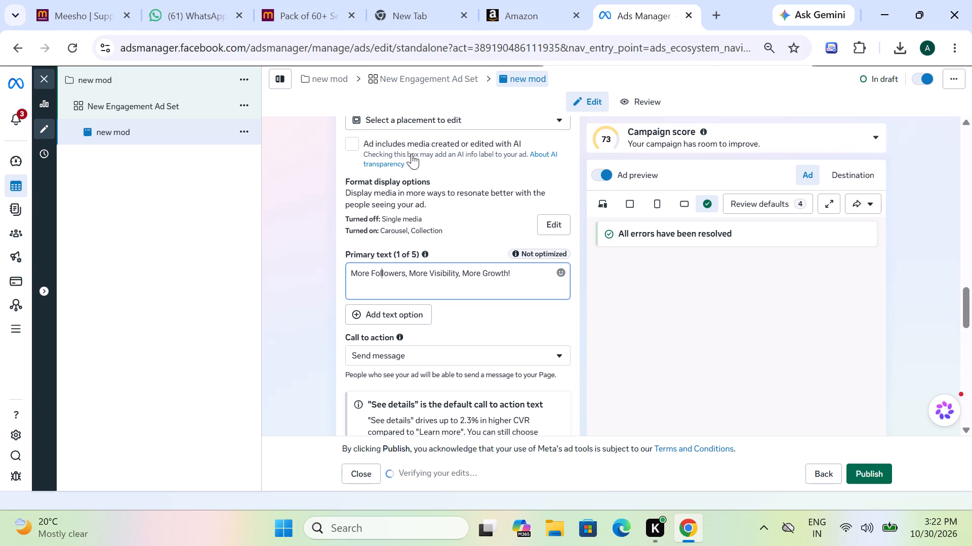
{"action": "left_click", "coordinate": [386, 272]}
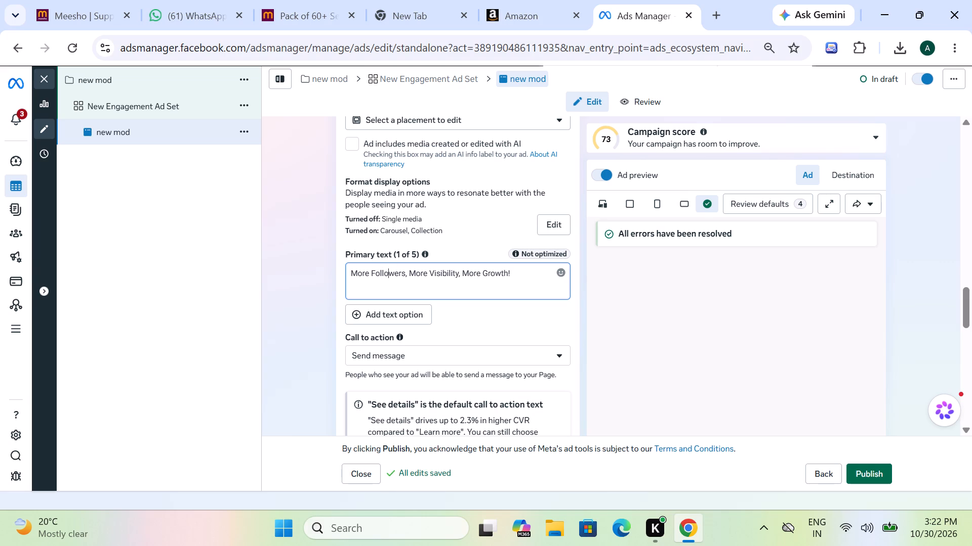
{"action": "left_click", "coordinate": [382, 270]}
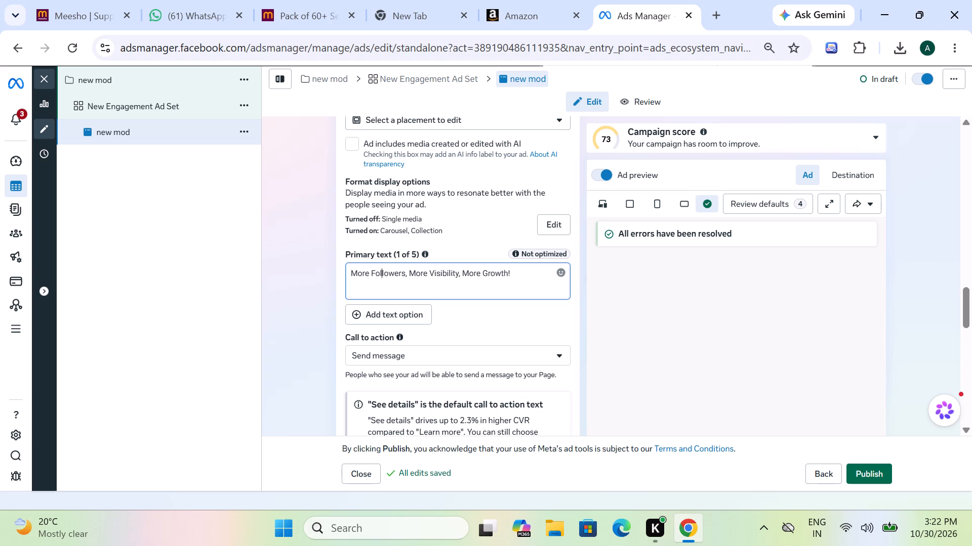
Edit the ad's primary text to read "More F.B Fol*owers, More Visibility, More Growth!".
{"action": "left_click", "coordinate": [386, 273]}
{"action": "key", "text": "BackSpace"}
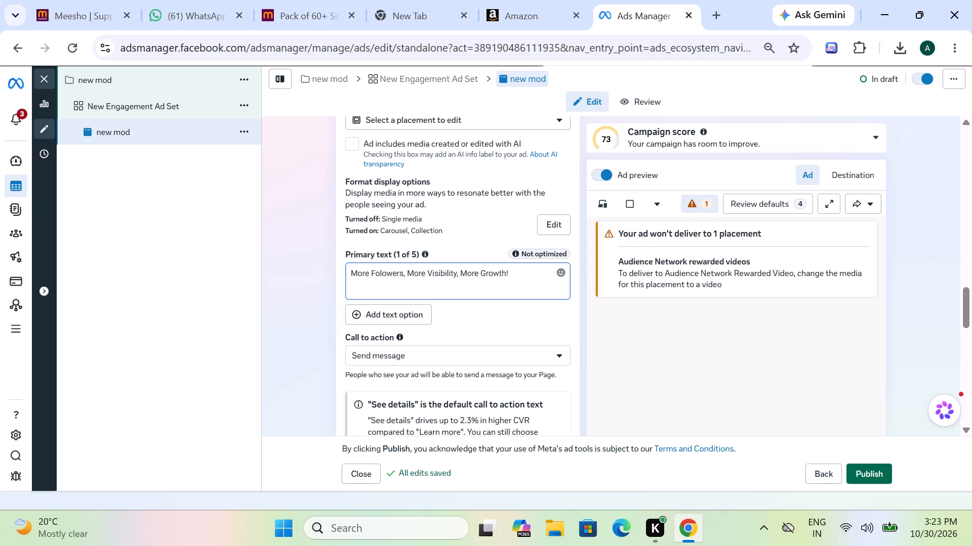
{"action": "key", "text": "shift+asterisk"}
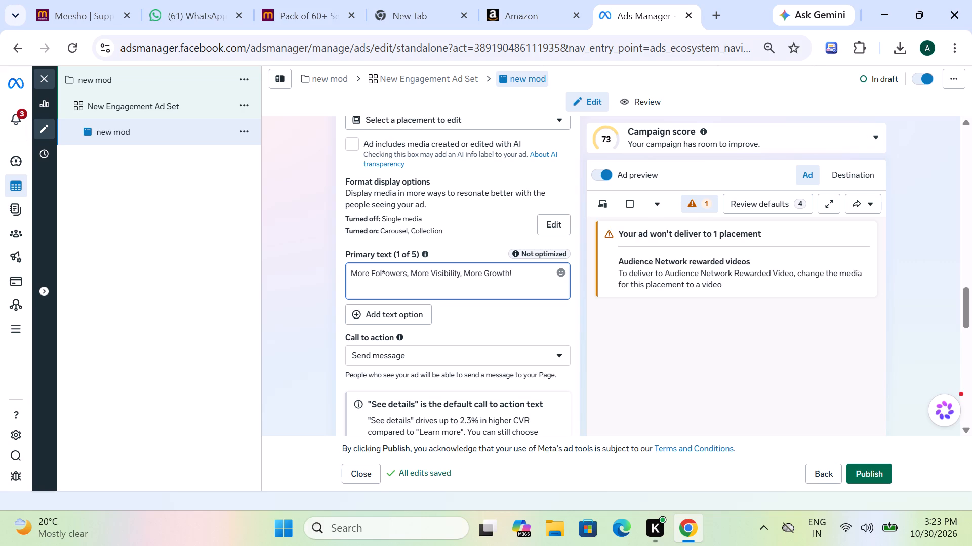
{"action": "left_click", "coordinate": [369, 272]}
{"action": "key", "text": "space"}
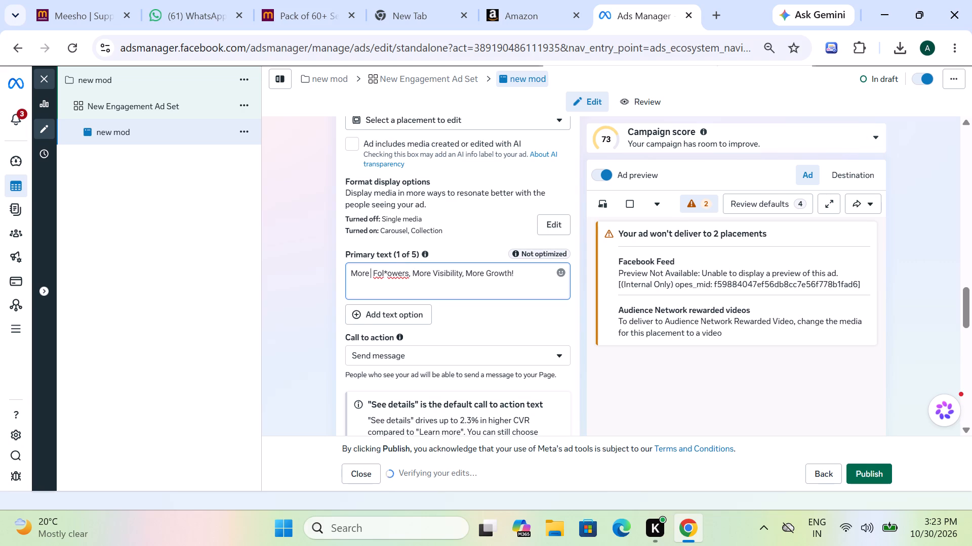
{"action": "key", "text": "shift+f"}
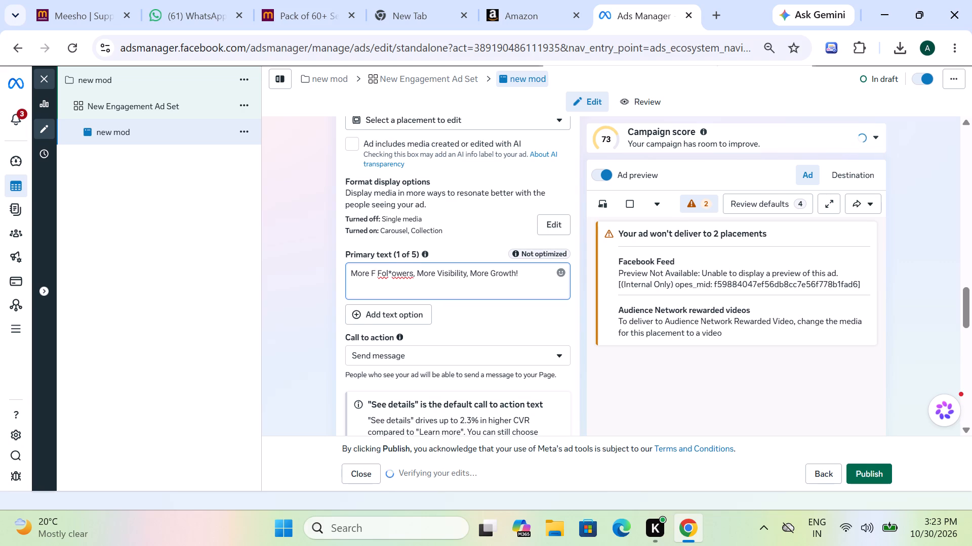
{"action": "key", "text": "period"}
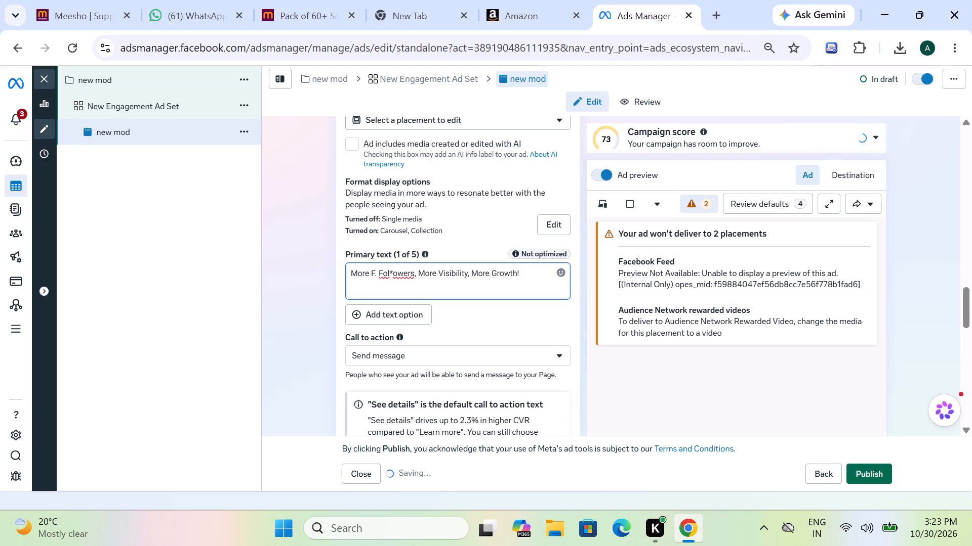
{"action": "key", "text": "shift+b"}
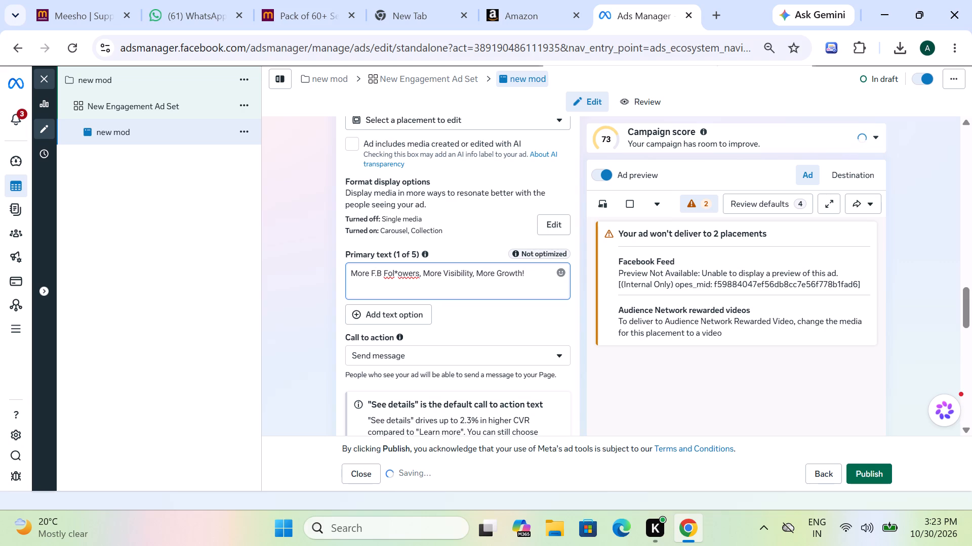
{"action": "left_click", "coordinate": [518, 330]}
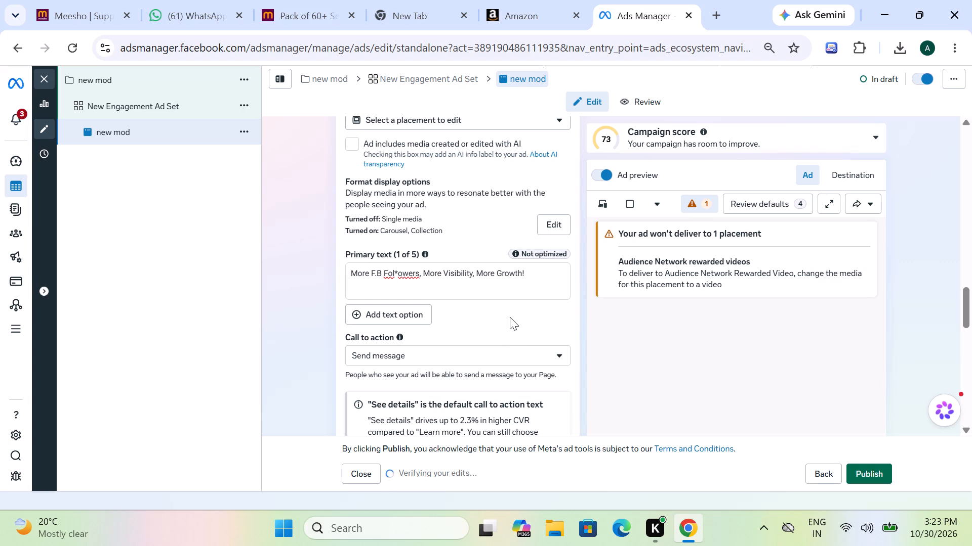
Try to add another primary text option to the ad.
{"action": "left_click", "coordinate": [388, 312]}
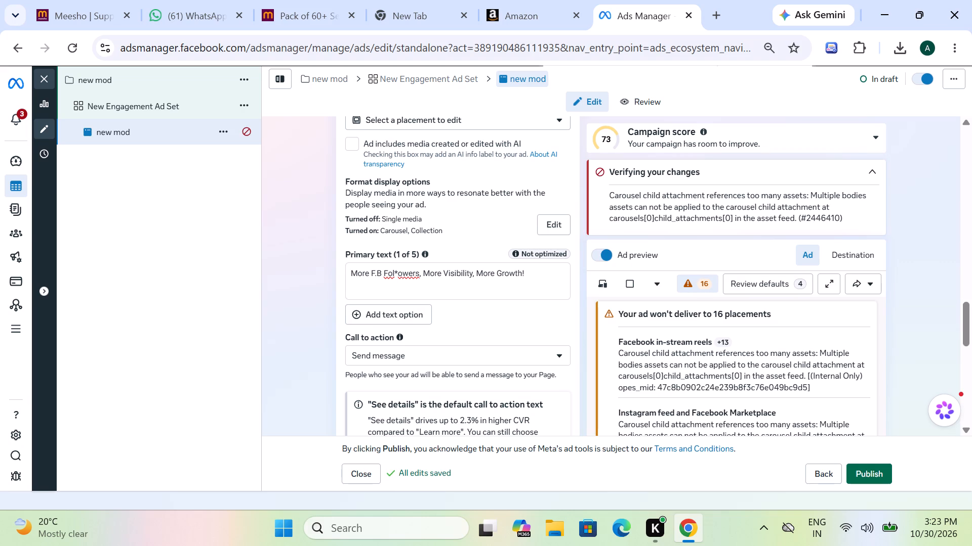
Check the ad's settings and the delivery warnings for the affected placements in the ad preview.
{"action": "scroll", "coordinate": [761, 355], "scroll_direction": "down", "scroll_amount": 1}
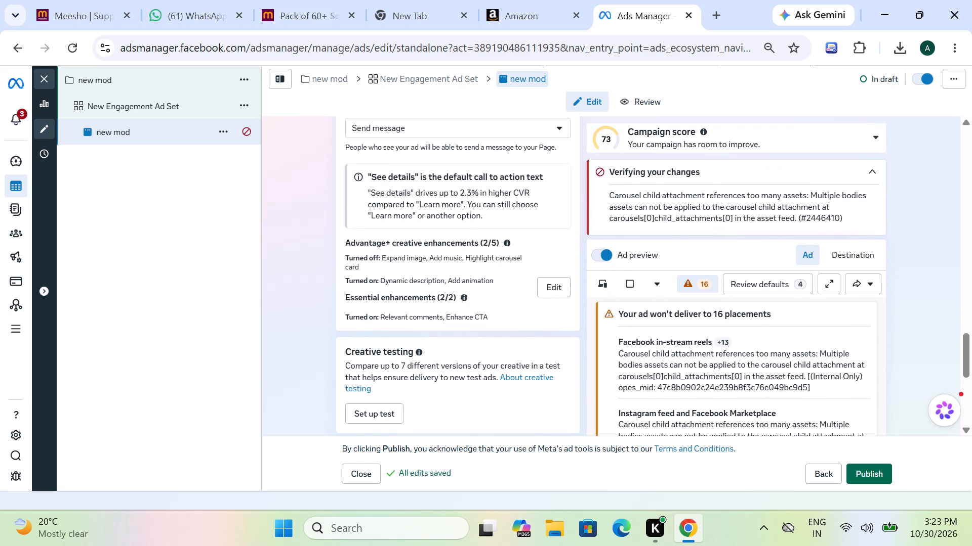
{"action": "scroll", "coordinate": [762, 353], "scroll_direction": "down", "scroll_amount": 1}
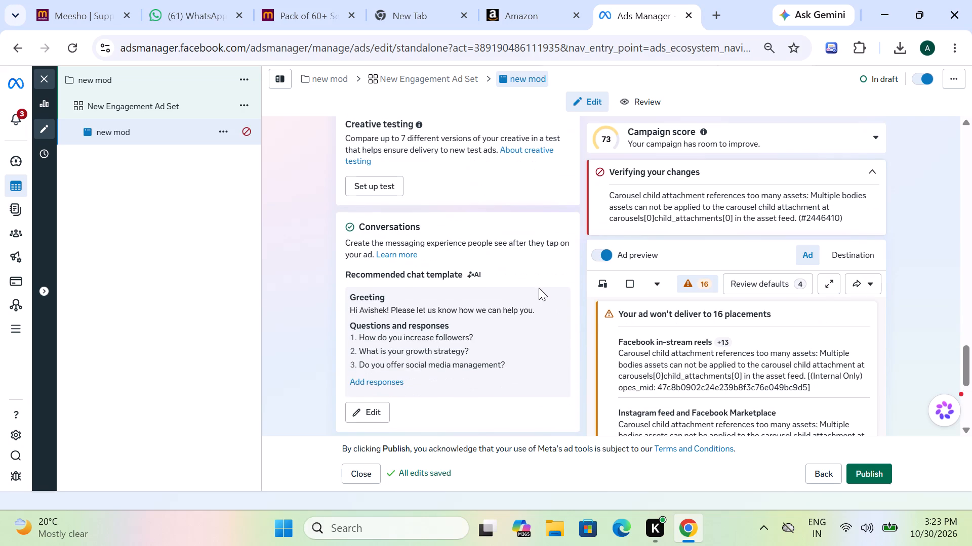
{"action": "scroll", "coordinate": [539, 288], "scroll_direction": "up", "scroll_amount": 2}
{"action": "left_click", "coordinate": [702, 281]}
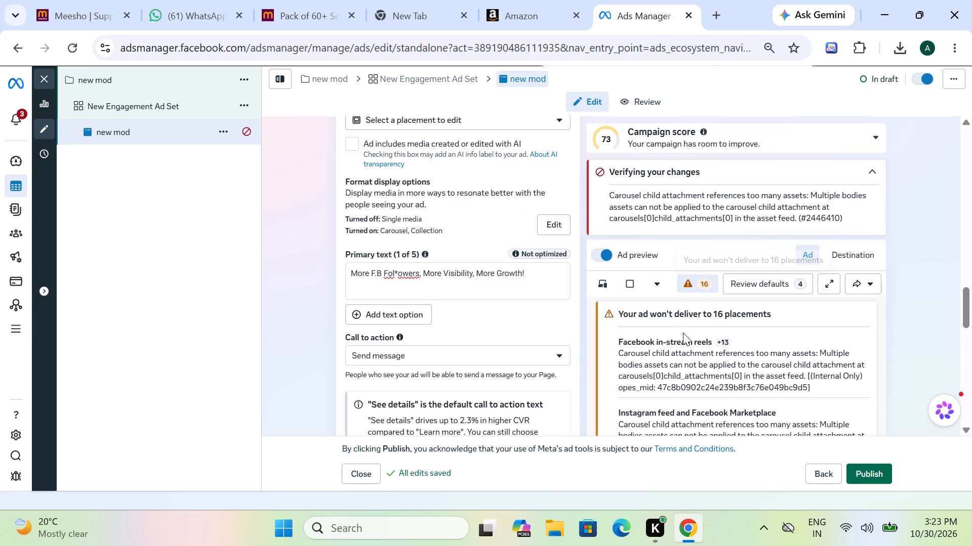
{"action": "left_click", "coordinate": [689, 285]}
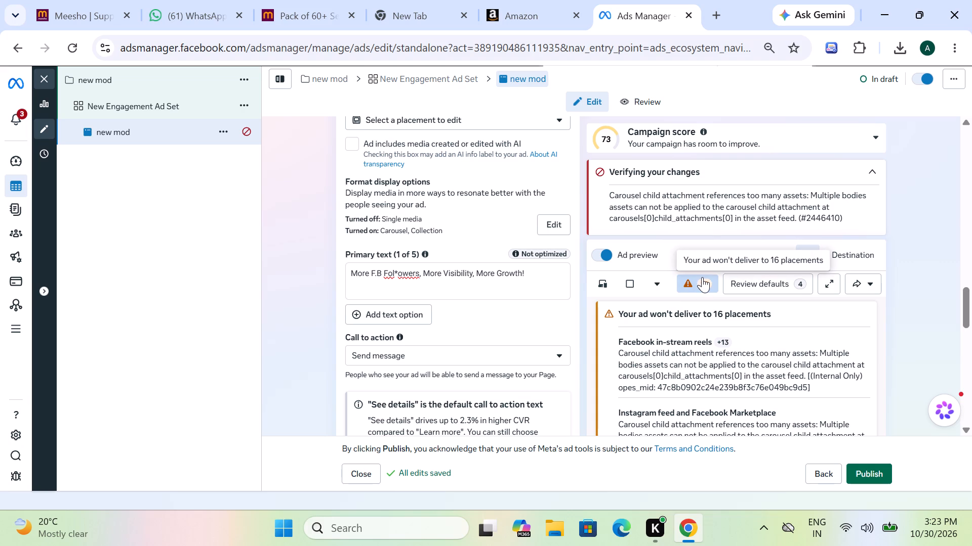
{"action": "left_click", "coordinate": [703, 277]}
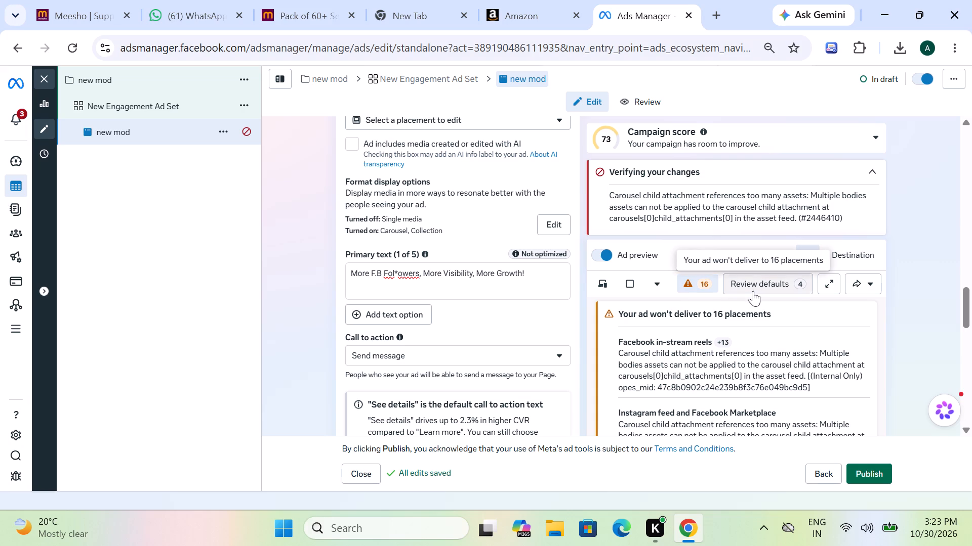
From the default settings review, turn on Add music and Highlight carousel card among the Advantage+ creative enhancements and save with all optimizations enabled.
{"action": "left_click", "coordinate": [755, 290]}
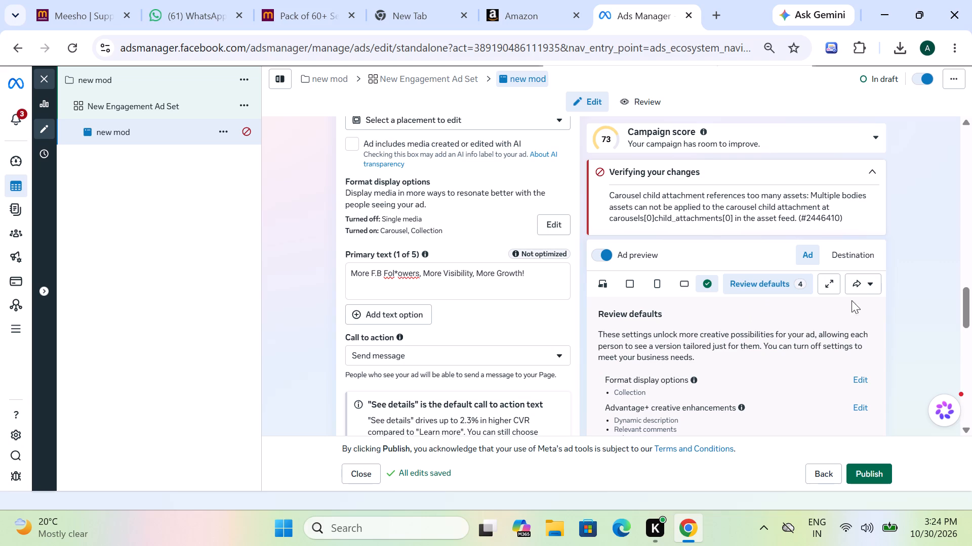
{"action": "scroll", "coordinate": [786, 324], "scroll_direction": "down", "scroll_amount": 2}
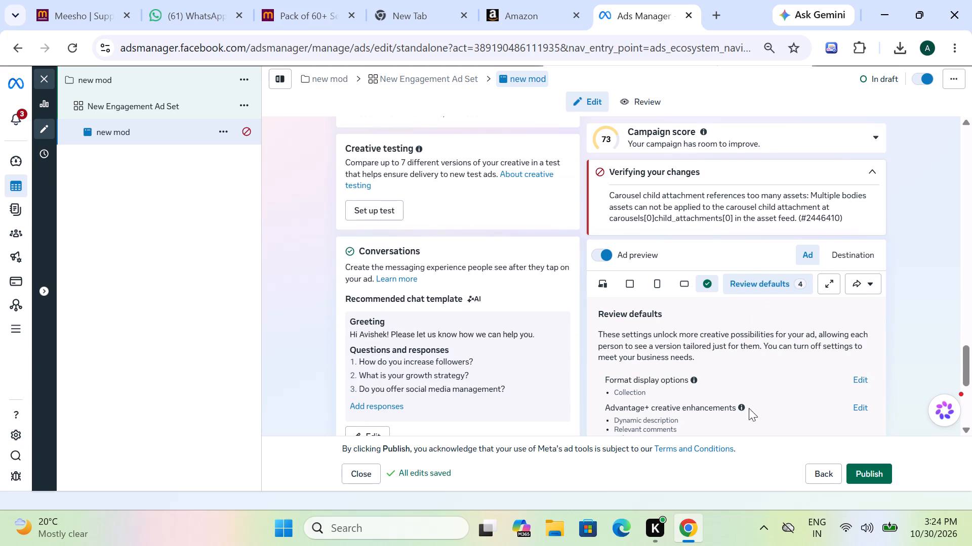
{"action": "scroll", "coordinate": [842, 402], "scroll_direction": "down", "scroll_amount": 1}
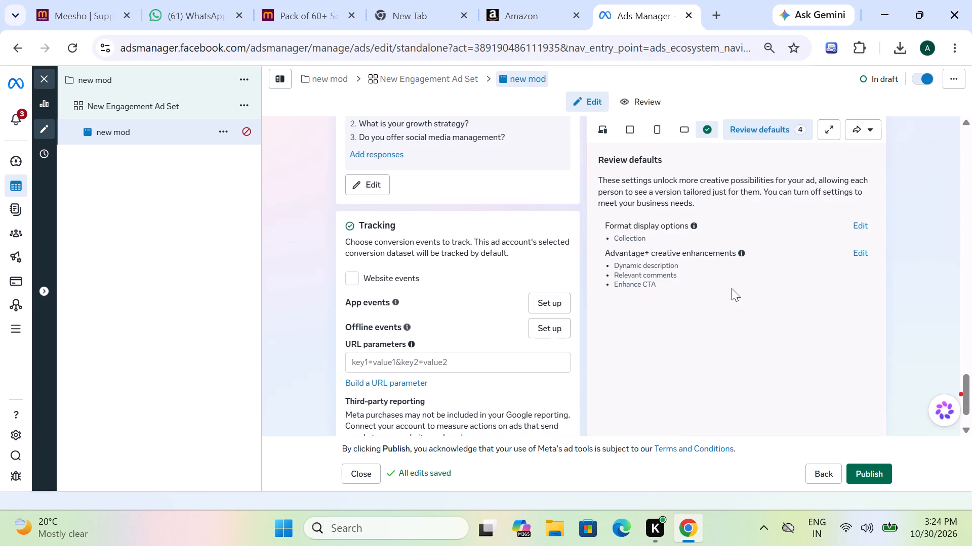
{"action": "left_click", "coordinate": [861, 250]}
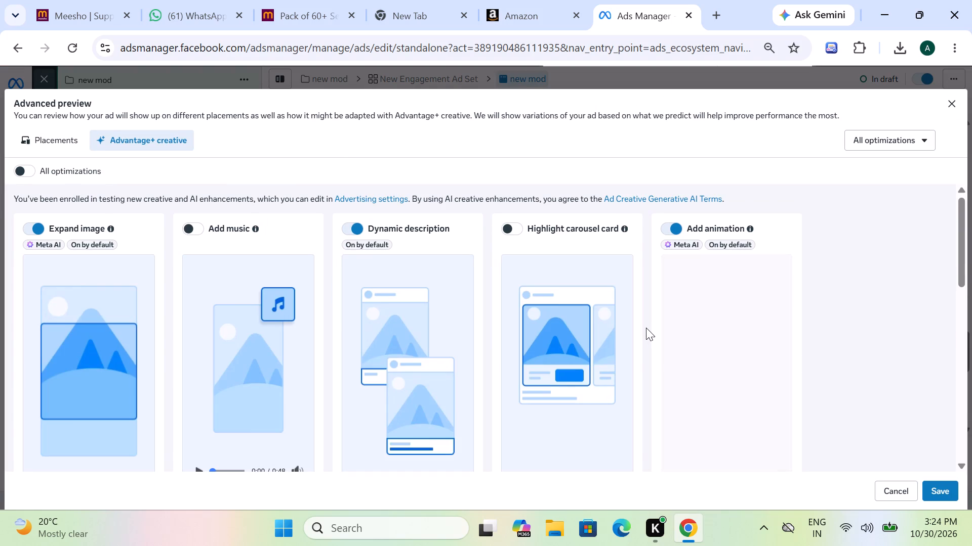
{"action": "left_click", "coordinate": [193, 232]}
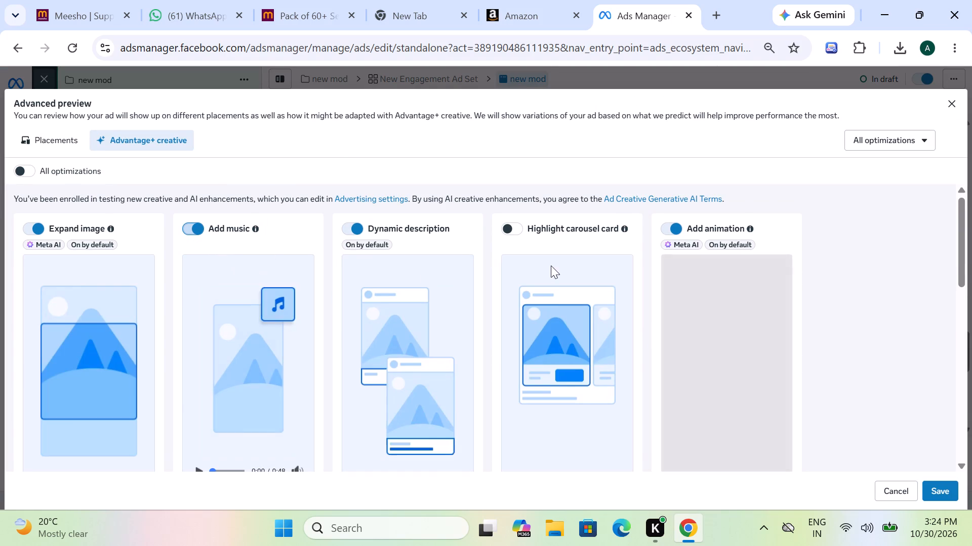
{"action": "left_click", "coordinate": [519, 231]}
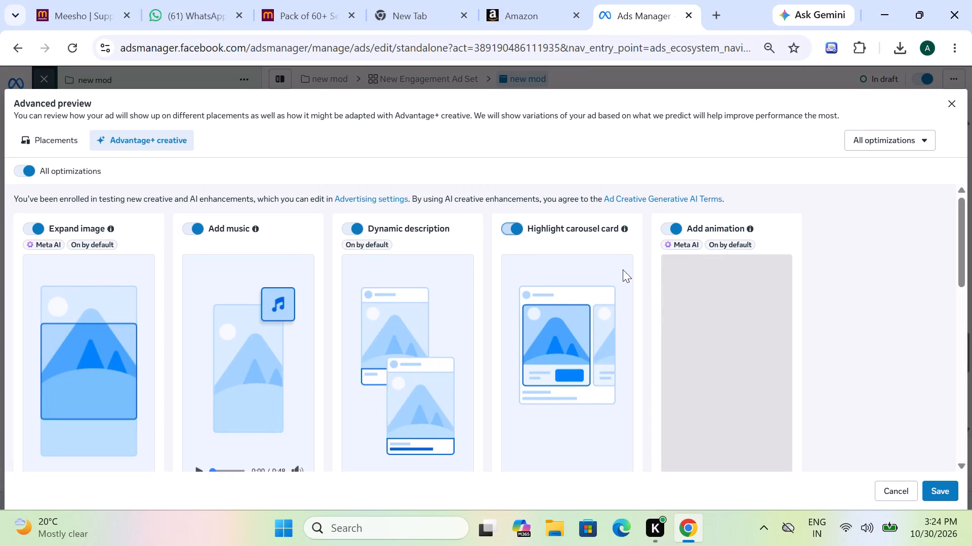
{"action": "left_click", "coordinate": [894, 146]}
{"action": "left_click", "coordinate": [882, 229]}
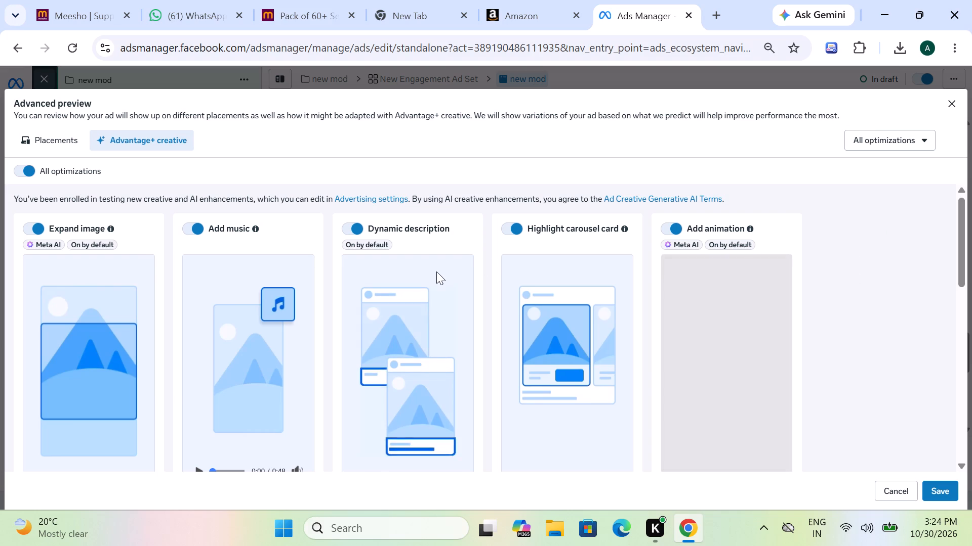
{"action": "left_click", "coordinate": [938, 491]}
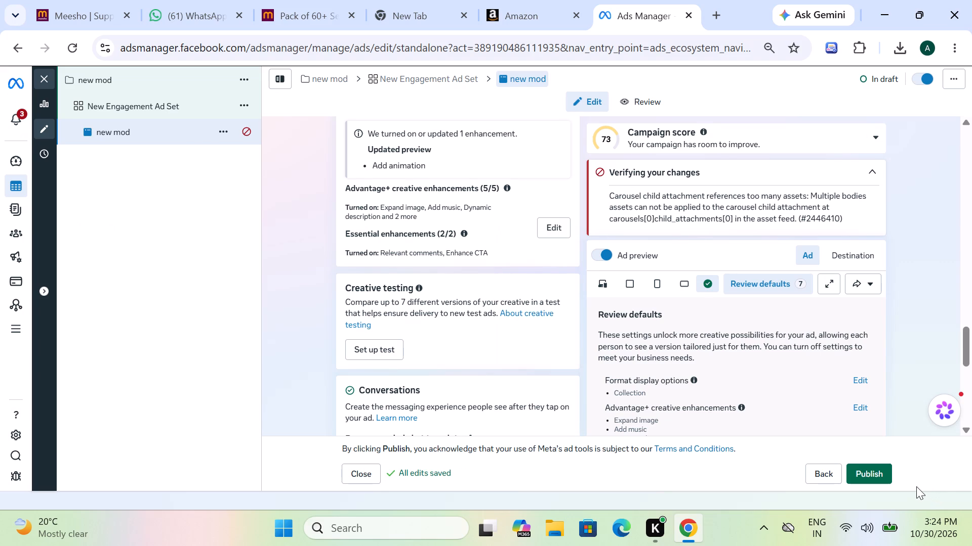
{"action": "left_click", "coordinate": [761, 276]}
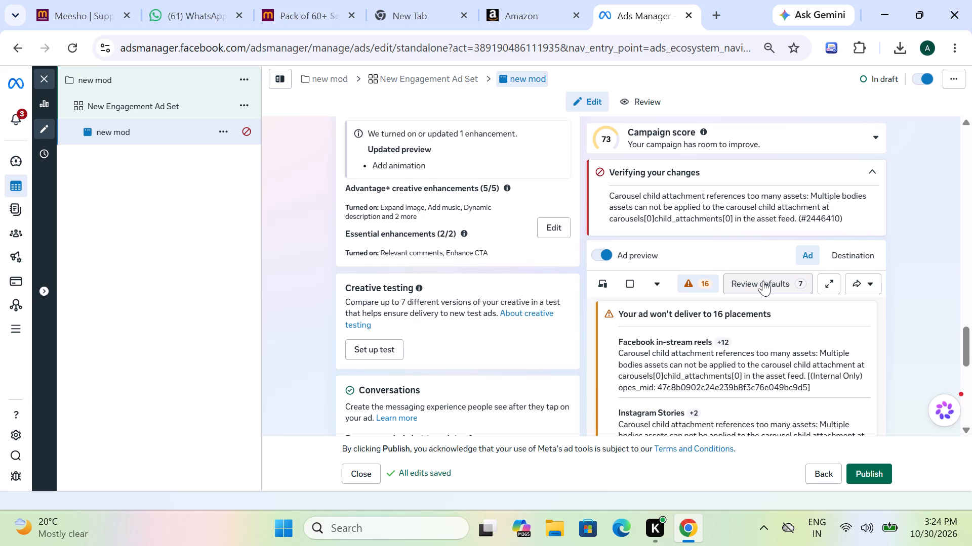
Check the delivery warnings for the affected placements and the sharing options in the ad preview.
{"action": "left_click", "coordinate": [763, 281]}
{"action": "left_click", "coordinate": [763, 281]}
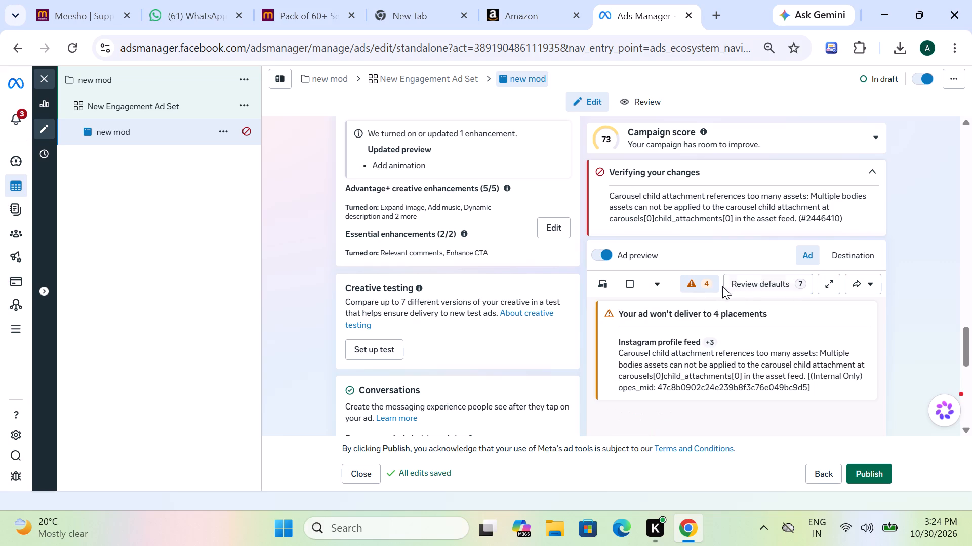
{"action": "left_click", "coordinate": [697, 281]}
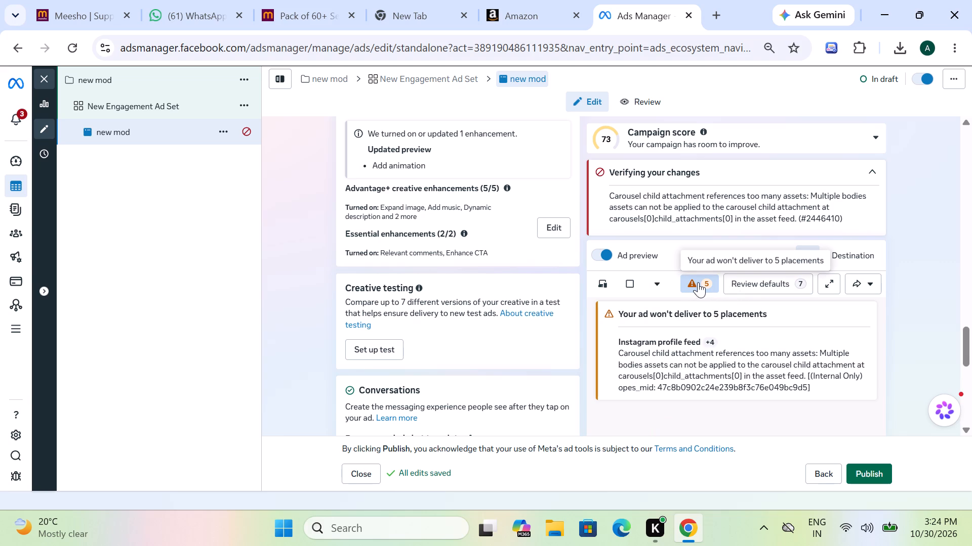
{"action": "left_click", "coordinate": [698, 282]}
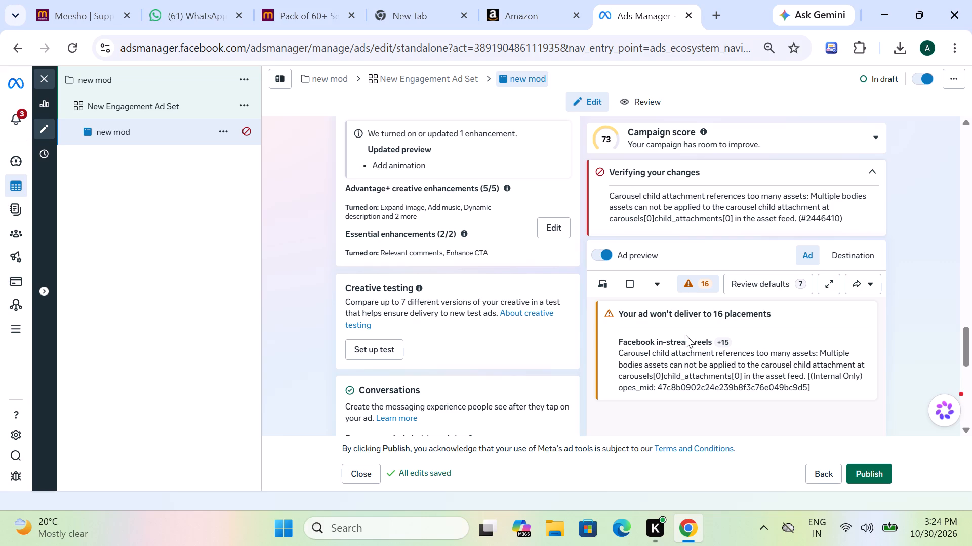
{"action": "left_click", "coordinate": [697, 289]}
{"action": "left_click", "coordinate": [704, 281]}
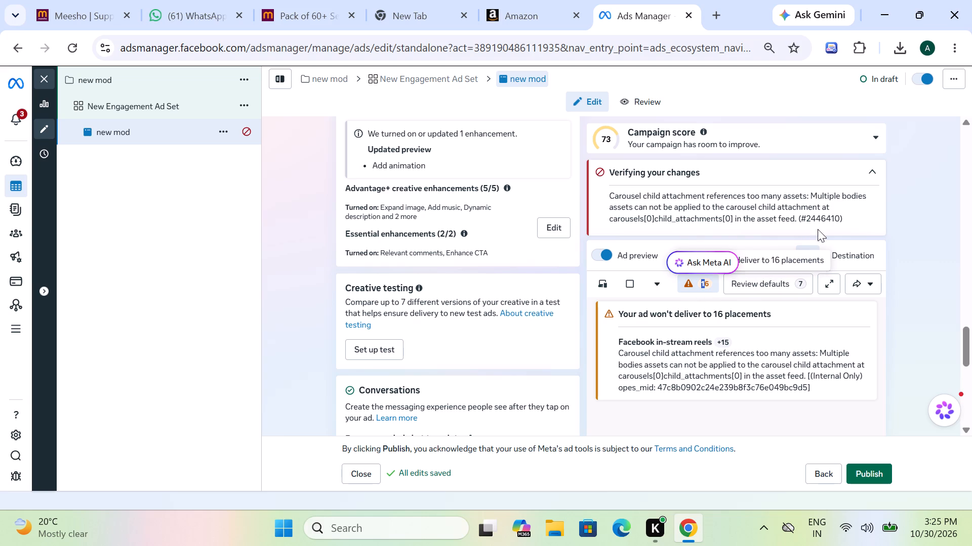
{"action": "left_click", "coordinate": [859, 284]}
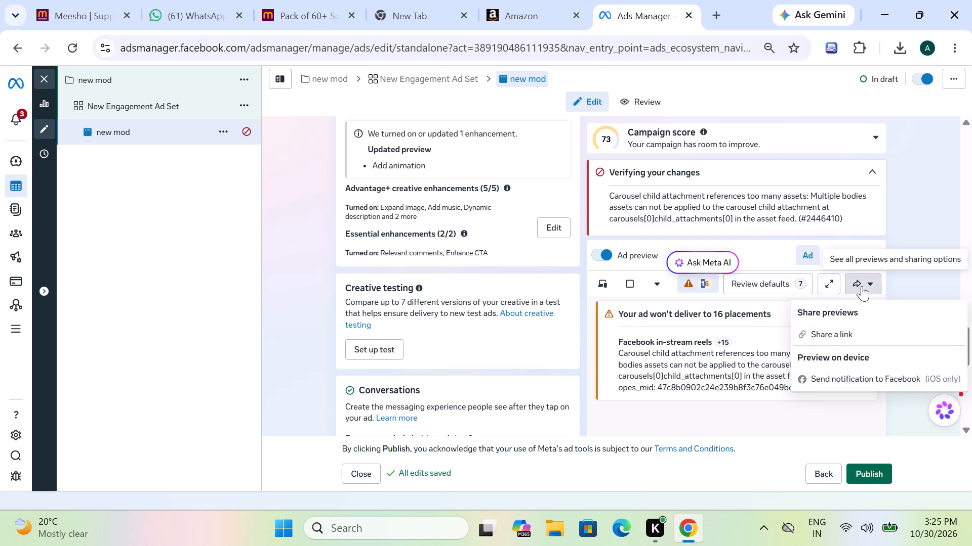
{"action": "left_click", "coordinate": [935, 213]}
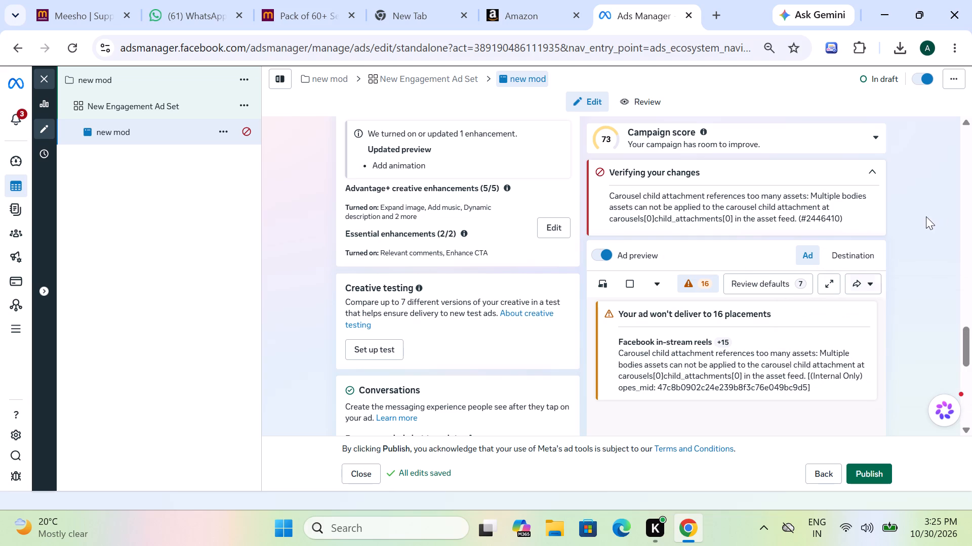
Look through the ad's settings, from the chat template and tracking back up to the primary text and the ad's identity profiles.
{"action": "scroll", "coordinate": [755, 257], "scroll_direction": "down", "scroll_amount": 1}
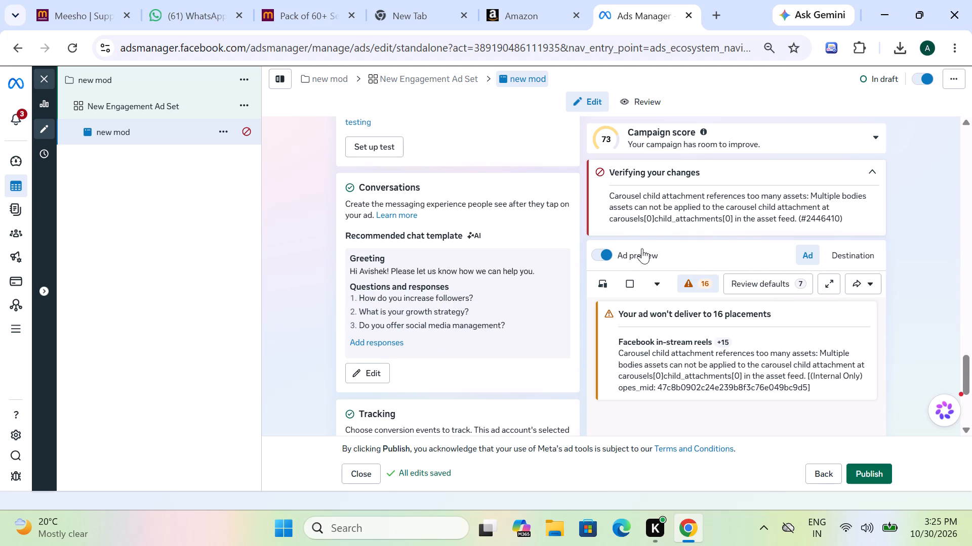
{"action": "scroll", "coordinate": [647, 246], "scroll_direction": "down", "scroll_amount": 1}
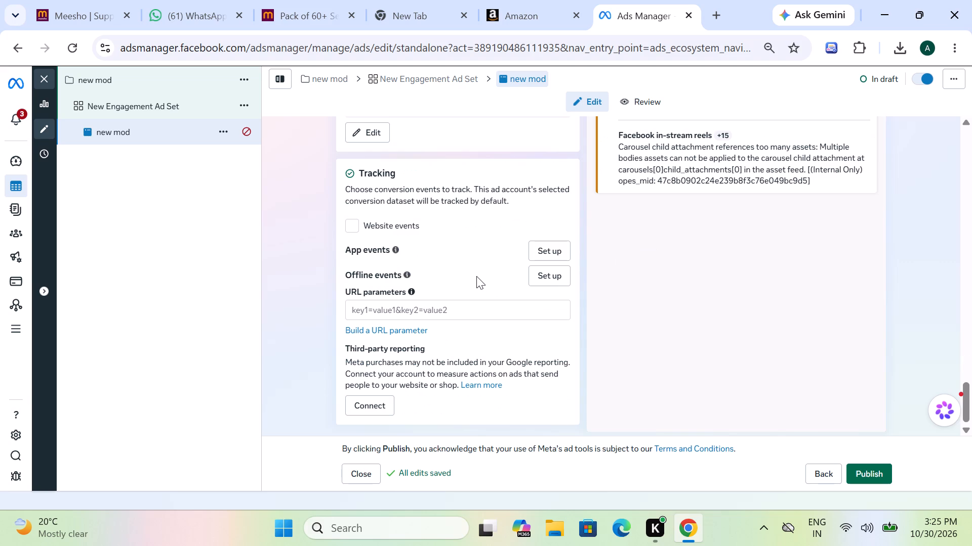
{"action": "scroll", "coordinate": [476, 276], "scroll_direction": "down", "scroll_amount": 5}
{"action": "scroll", "coordinate": [438, 355], "scroll_direction": "up", "scroll_amount": 2}
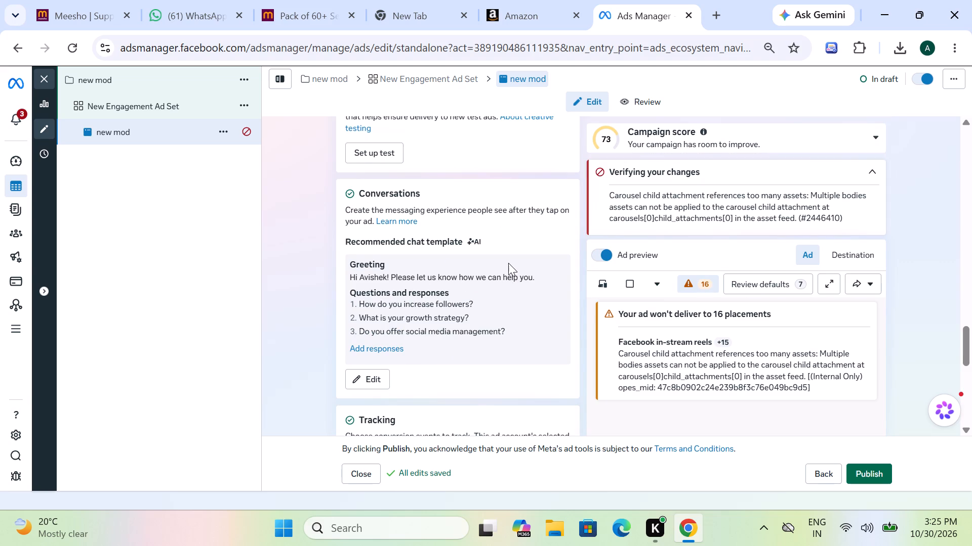
{"action": "scroll", "coordinate": [506, 263], "scroll_direction": "up", "scroll_amount": 1}
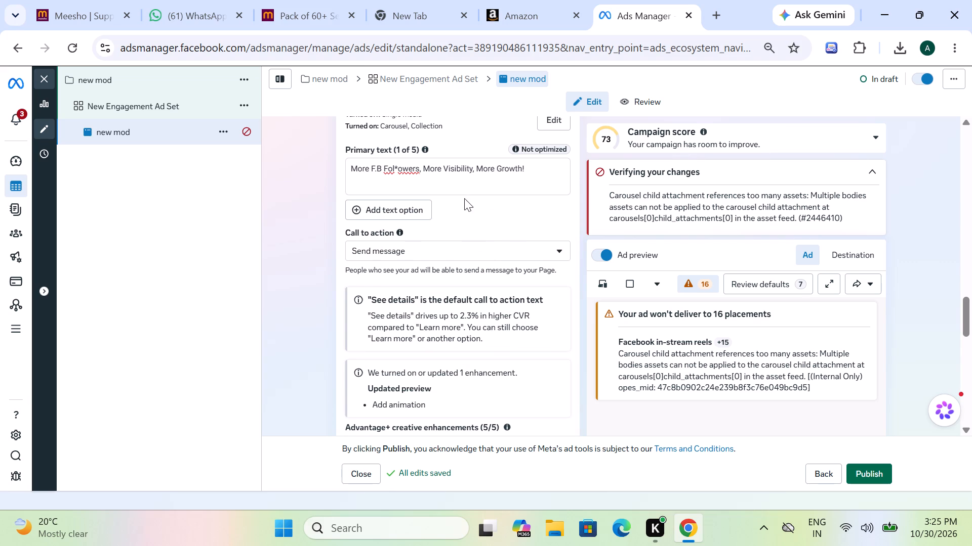
{"action": "scroll", "coordinate": [464, 198], "scroll_direction": "up", "scroll_amount": 5}
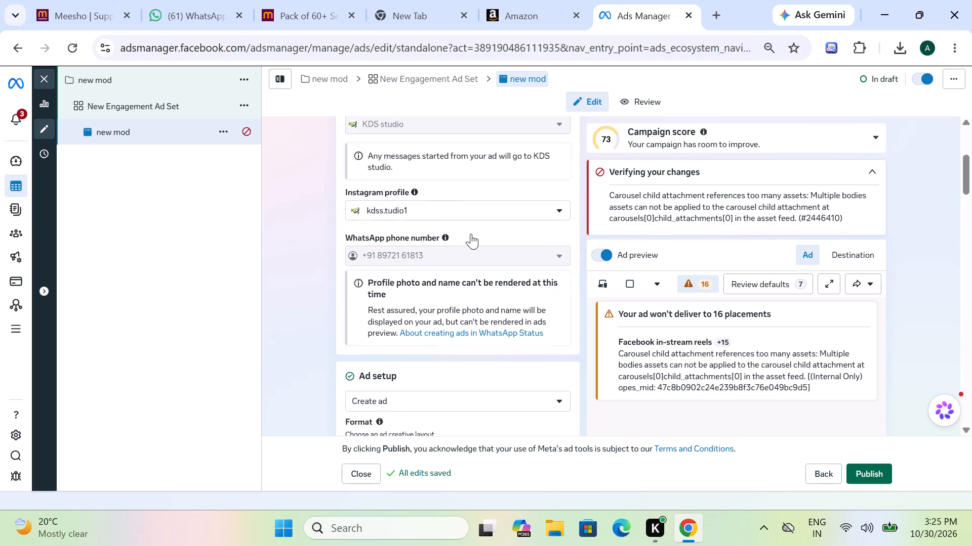
{"action": "scroll", "coordinate": [426, 293], "scroll_direction": "up", "scroll_amount": 4}
In the ad creative settings, declare that the ad includes media created or edited with AI.
{"action": "left_click_drag", "start_coordinate": [963, 151], "coordinate": [967, 185]}
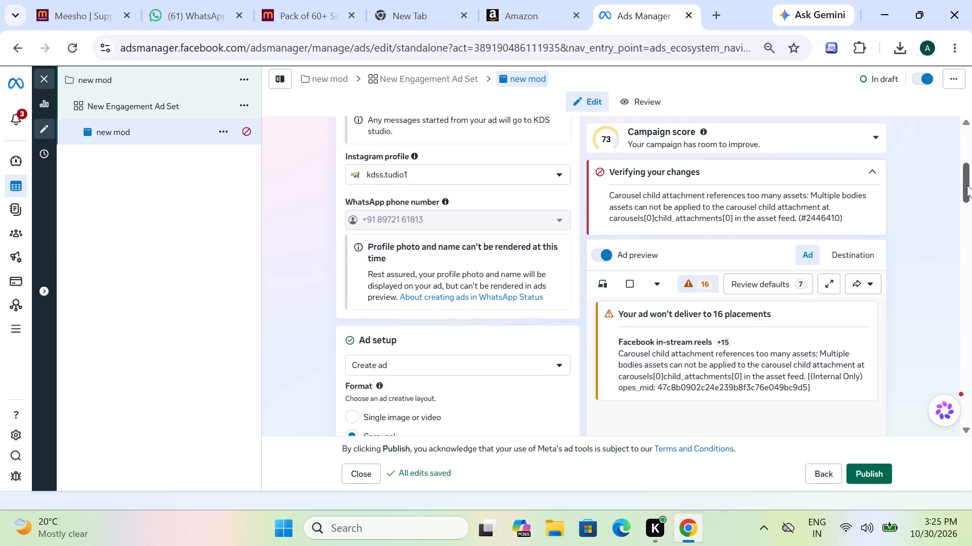
{"action": "left_click_drag", "start_coordinate": [967, 185], "coordinate": [969, 204]}
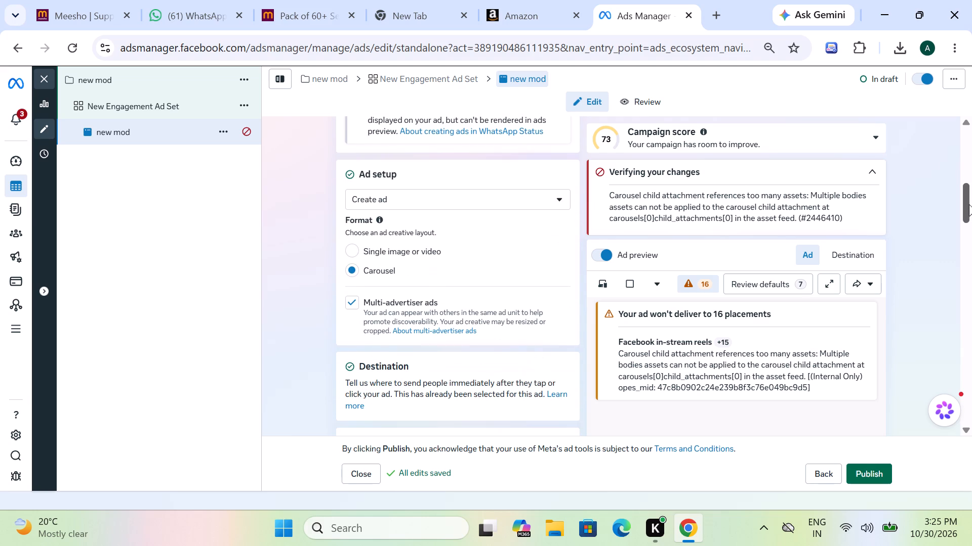
{"action": "left_click_drag", "start_coordinate": [969, 204], "coordinate": [970, 225]}
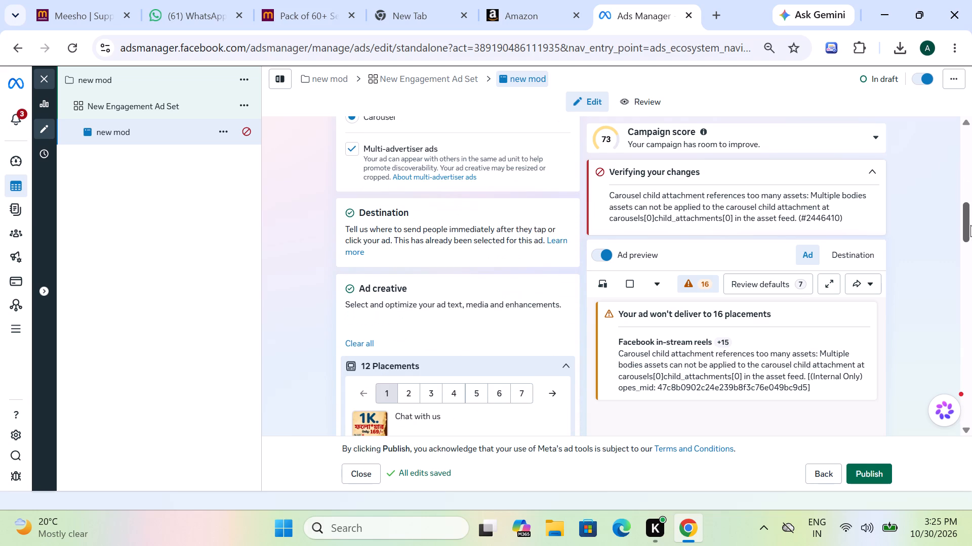
{"action": "left_click_drag", "start_coordinate": [970, 225], "coordinate": [971, 246]}
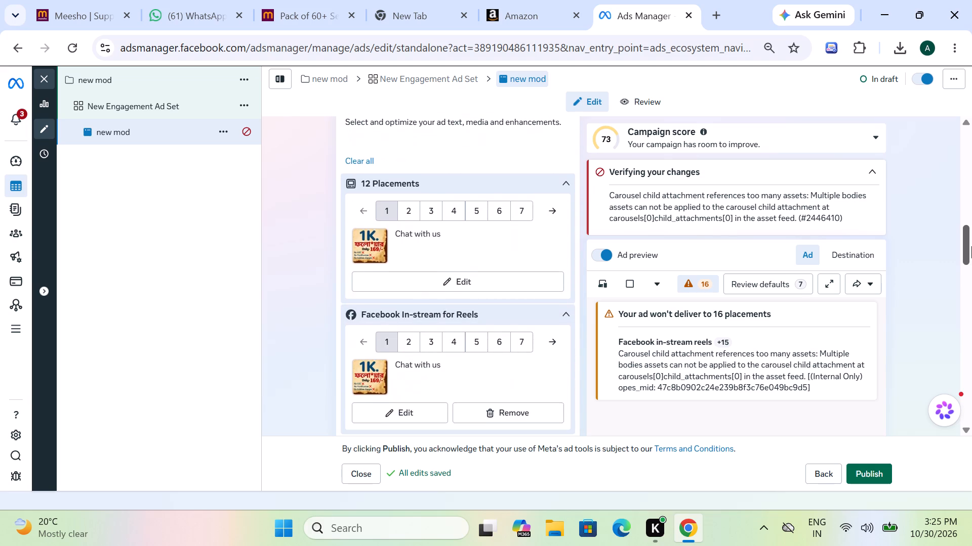
{"action": "left_click_drag", "start_coordinate": [971, 246], "coordinate": [971, 282]}
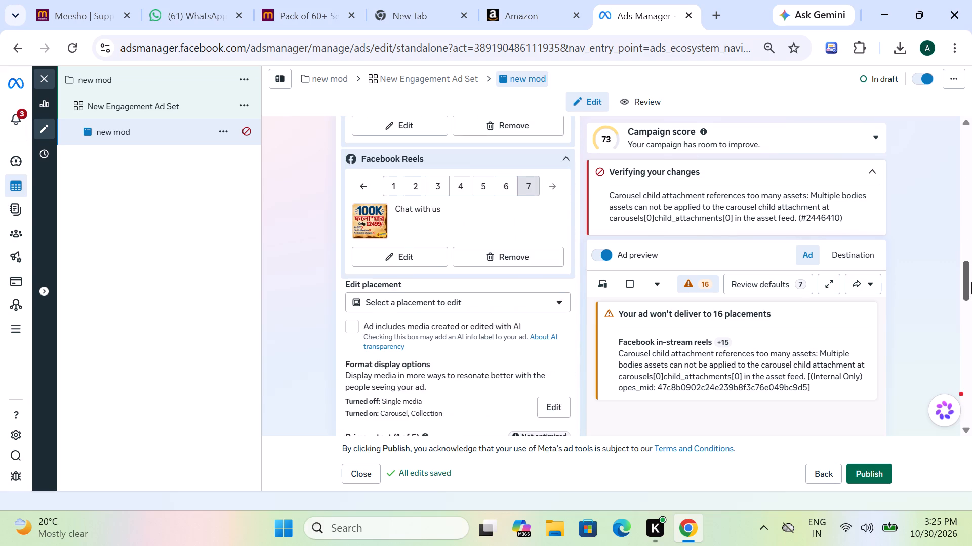
{"action": "left_click_drag", "start_coordinate": [971, 282], "coordinate": [971, 294]}
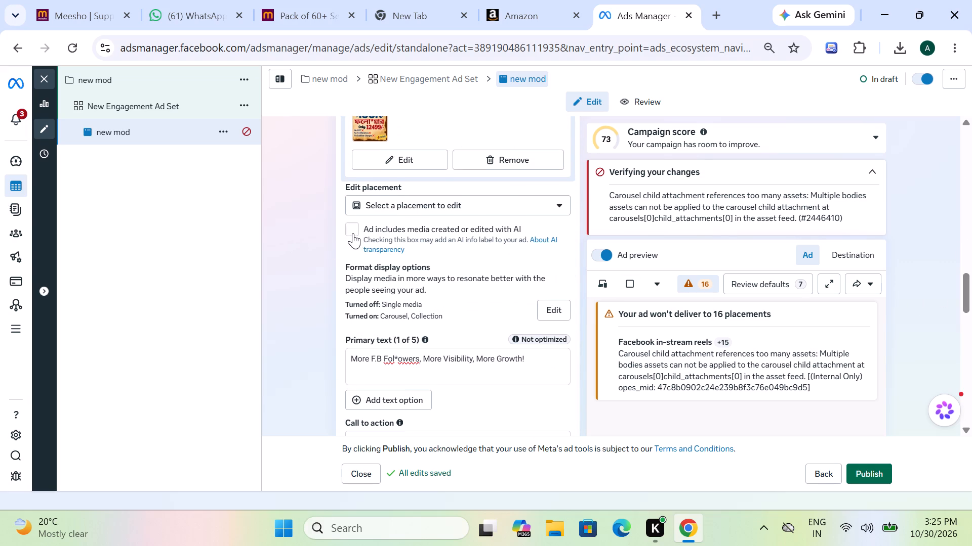
{"action": "left_click", "coordinate": [351, 232]}
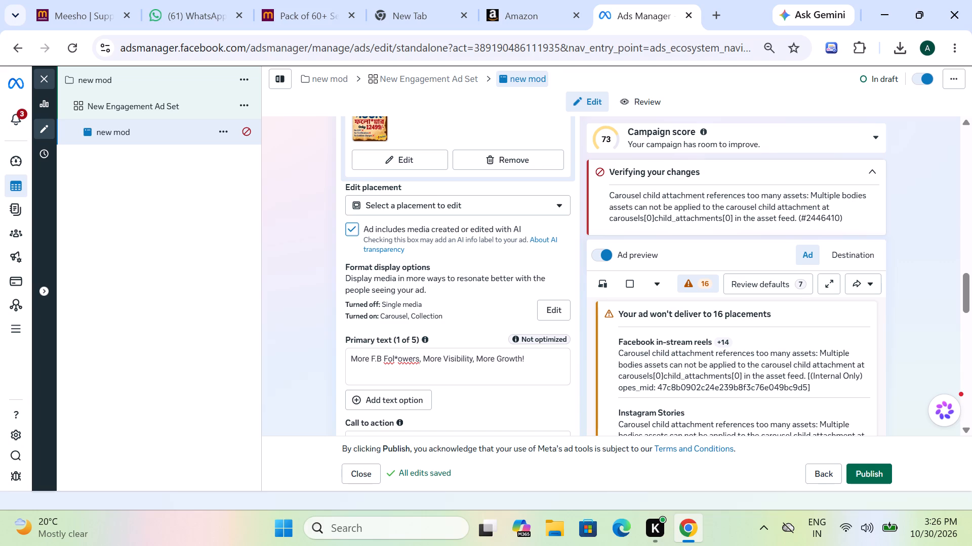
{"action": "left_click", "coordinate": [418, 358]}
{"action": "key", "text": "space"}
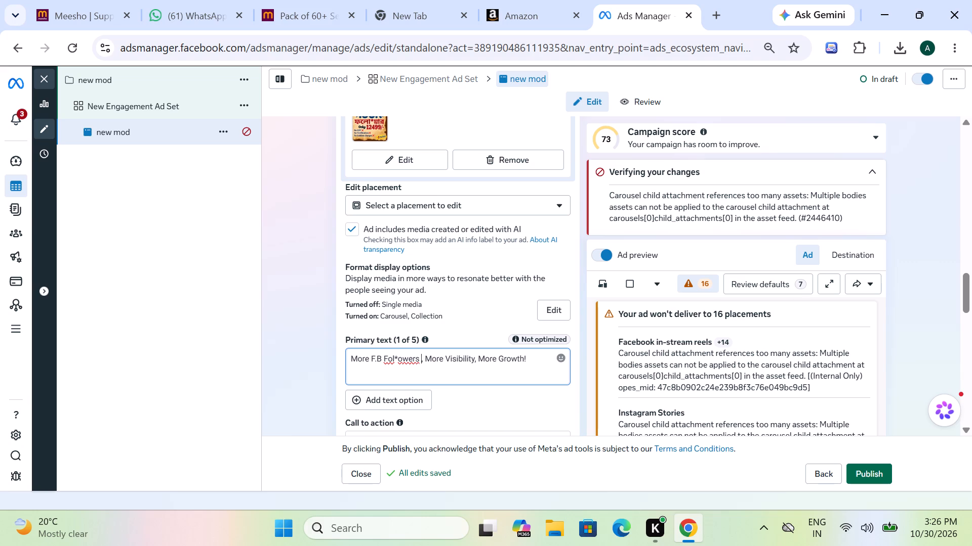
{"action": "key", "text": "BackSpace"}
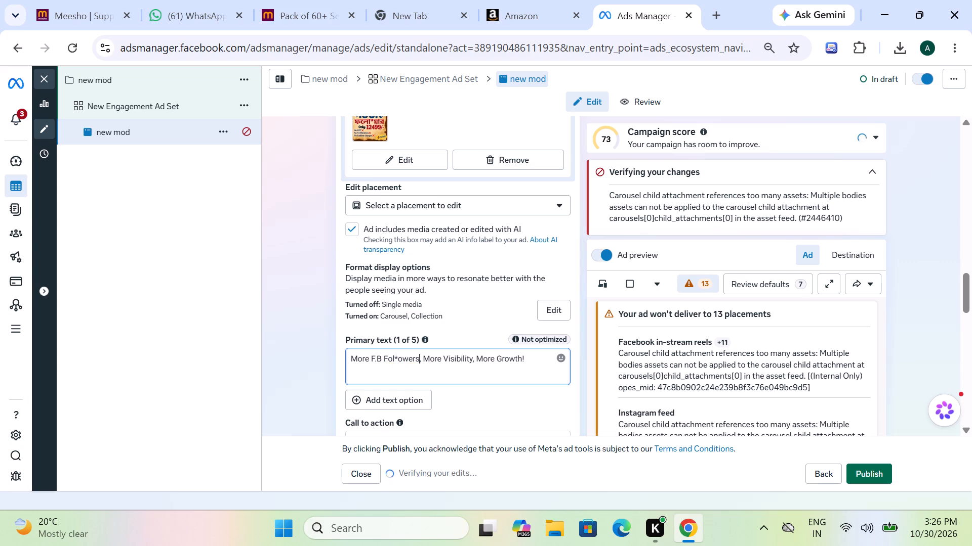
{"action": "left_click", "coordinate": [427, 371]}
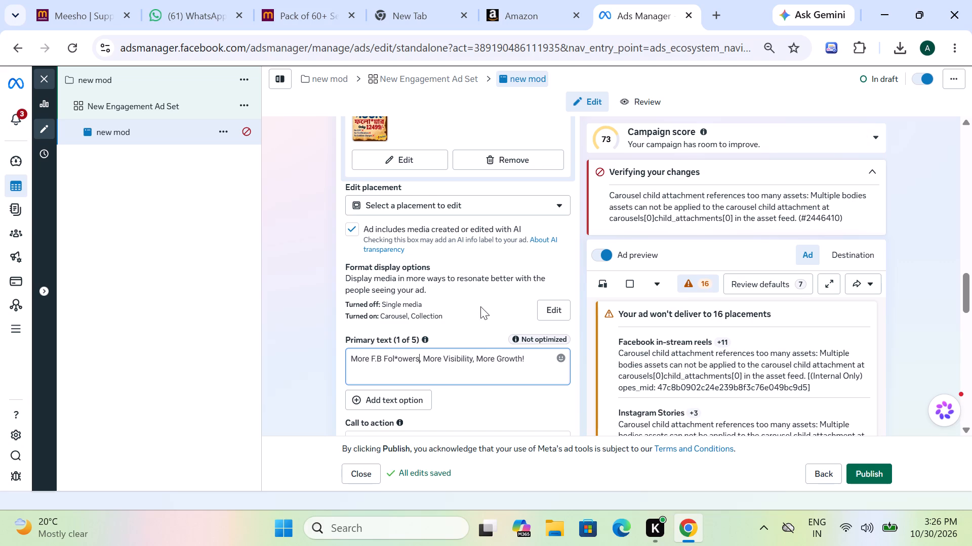
Look through the ad's creative enhancement, conversation and tracking settings alongside the carousel delivery errors.
{"action": "scroll", "coordinate": [480, 306], "scroll_direction": "down", "scroll_amount": 4}
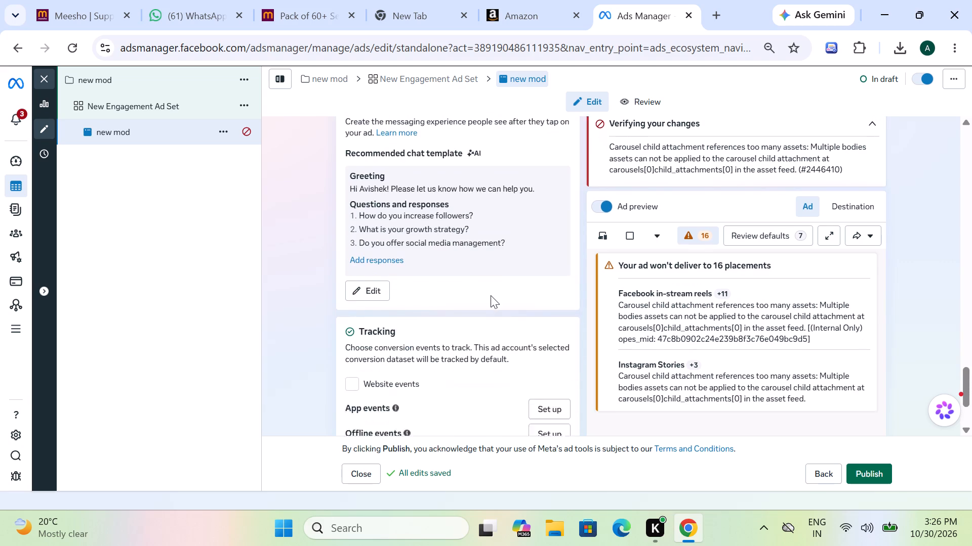
{"action": "scroll", "coordinate": [497, 293], "scroll_direction": "down", "scroll_amount": 1}
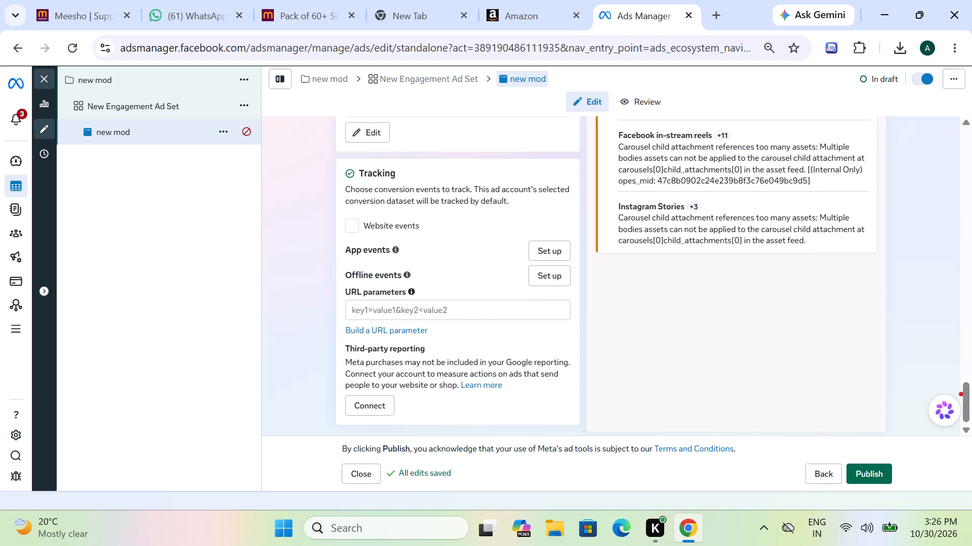
{"action": "scroll", "coordinate": [490, 310], "scroll_direction": "up", "scroll_amount": 2}
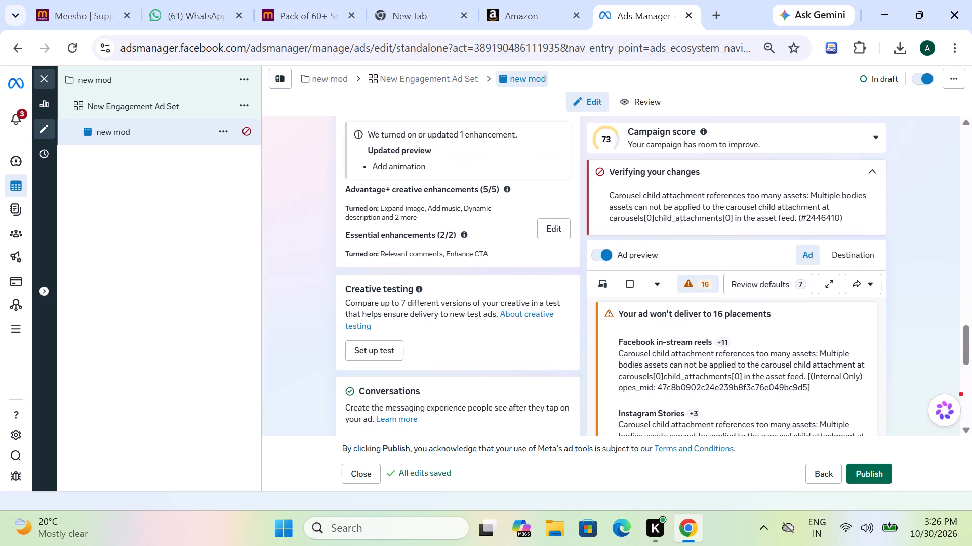
{"action": "scroll", "coordinate": [496, 331], "scroll_direction": "up", "scroll_amount": 1}
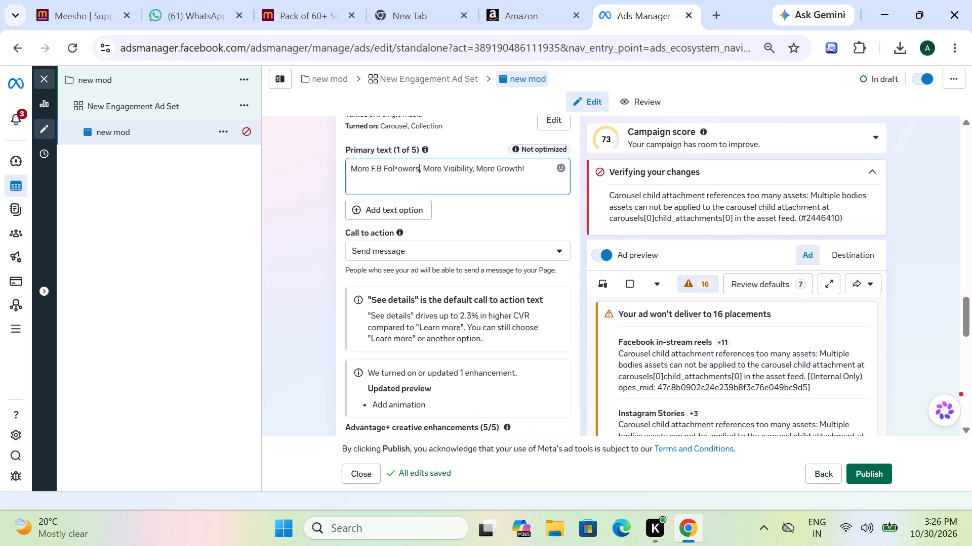
Choose Send message as the ad's call to action.
{"action": "left_click", "coordinate": [474, 218]}
{"action": "left_click", "coordinate": [476, 258]}
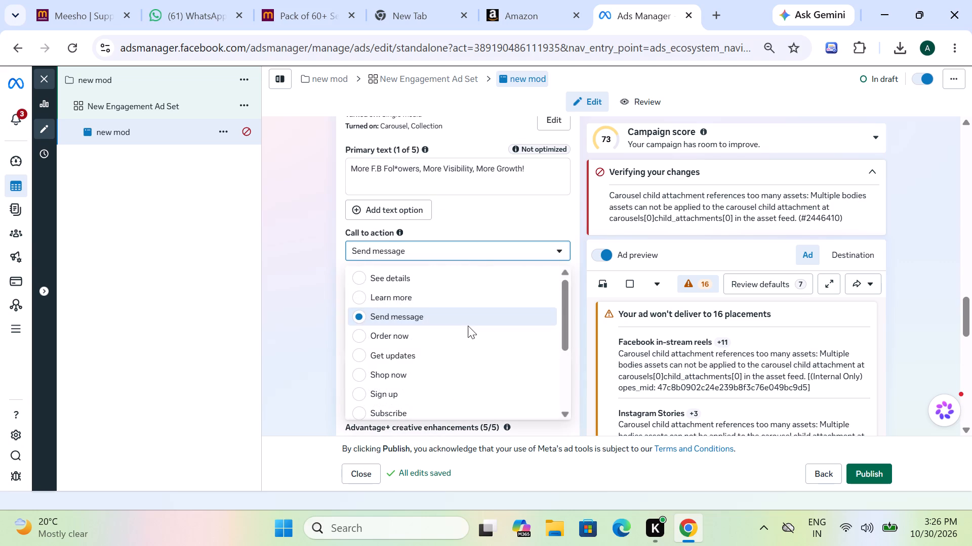
{"action": "left_click", "coordinate": [463, 320]}
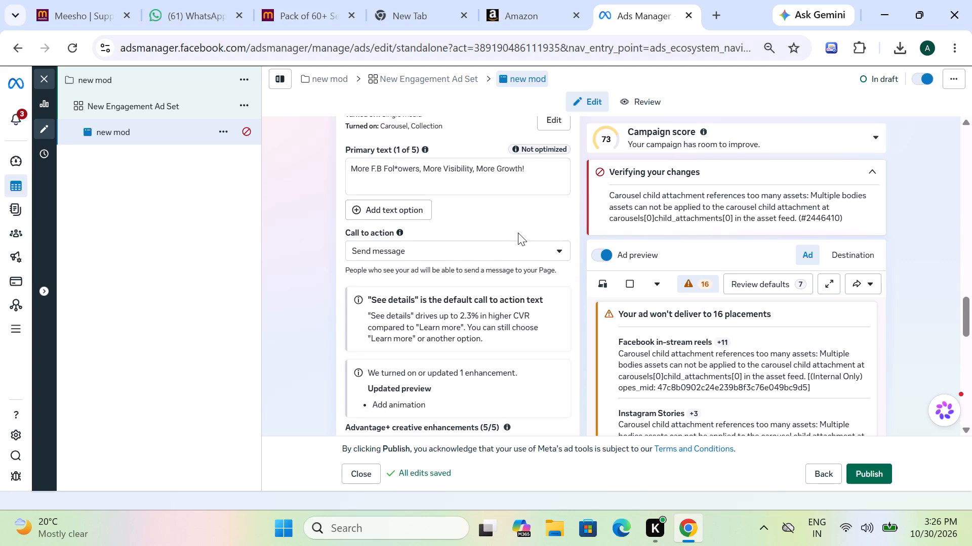
Check which placements can be edited individually for the carousel, without choosing one.
{"action": "scroll", "coordinate": [518, 233], "scroll_direction": "up", "scroll_amount": 1}
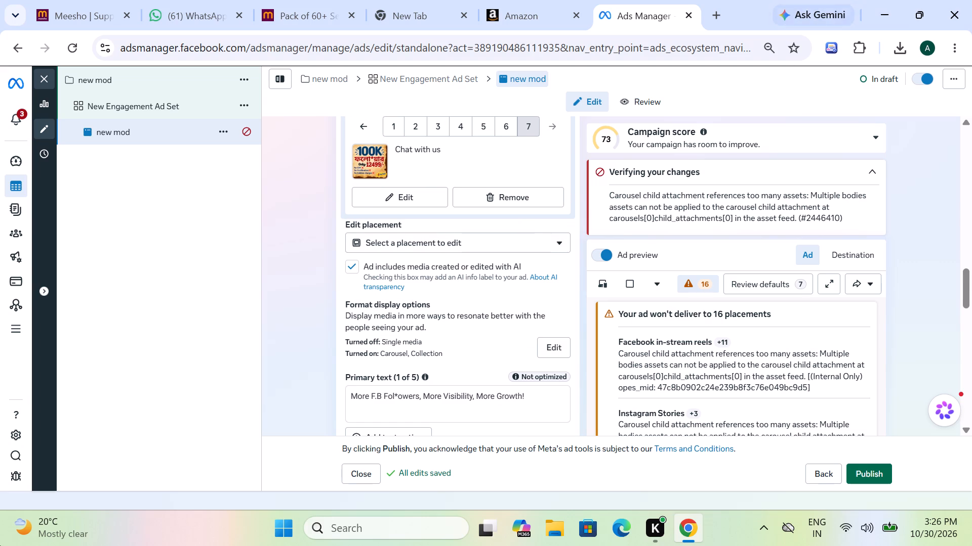
{"action": "left_click", "coordinate": [466, 243]}
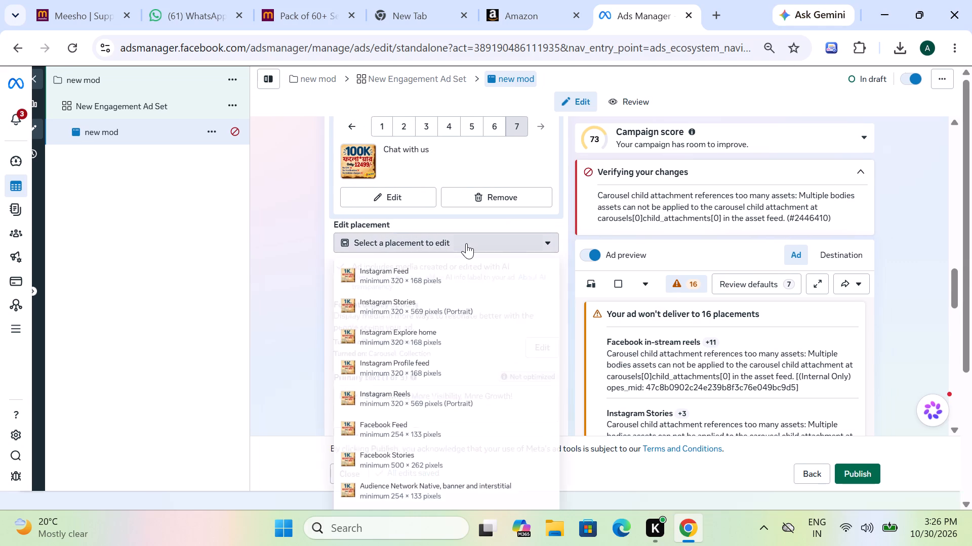
{"action": "left_click", "coordinate": [470, 244]}
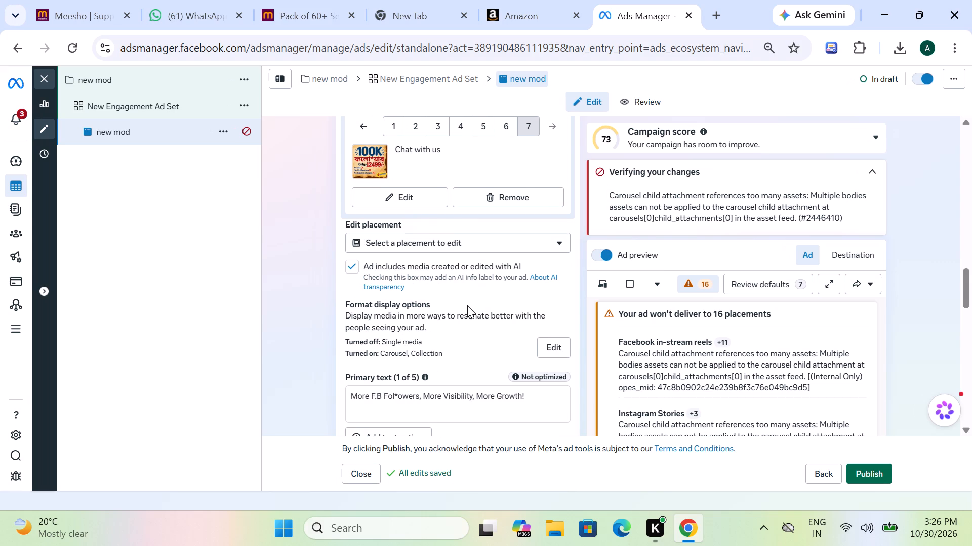
Look over the ad setup and the carousel media assigned to each placement group in the ad creative.
{"action": "scroll", "coordinate": [467, 306], "scroll_direction": "up", "scroll_amount": 2}
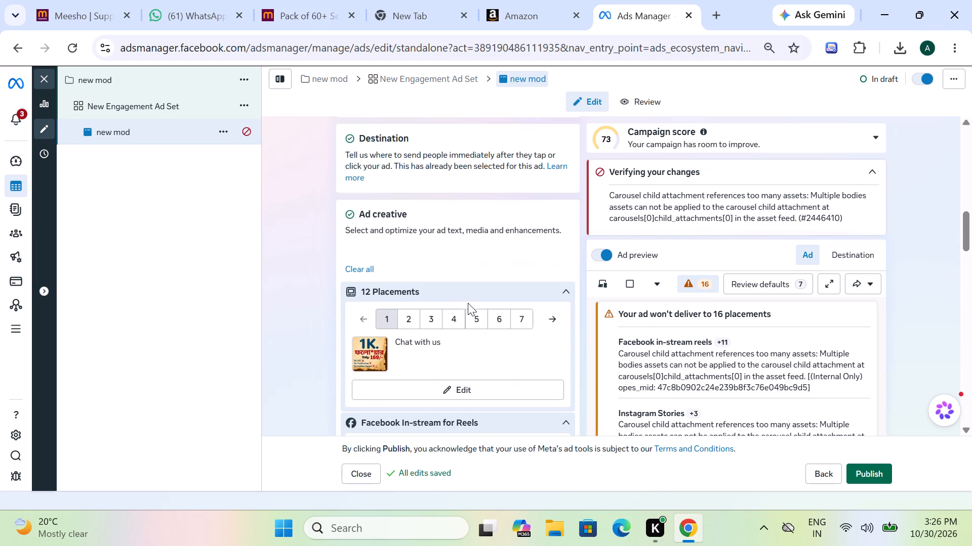
{"action": "scroll", "coordinate": [468, 303], "scroll_direction": "up", "scroll_amount": 1}
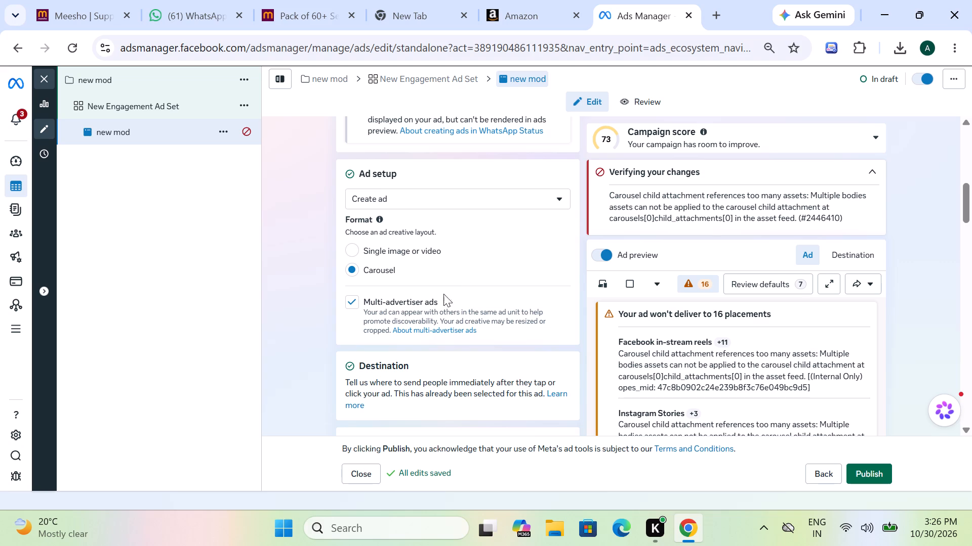
{"action": "scroll", "coordinate": [390, 322], "scroll_direction": "down", "scroll_amount": 1}
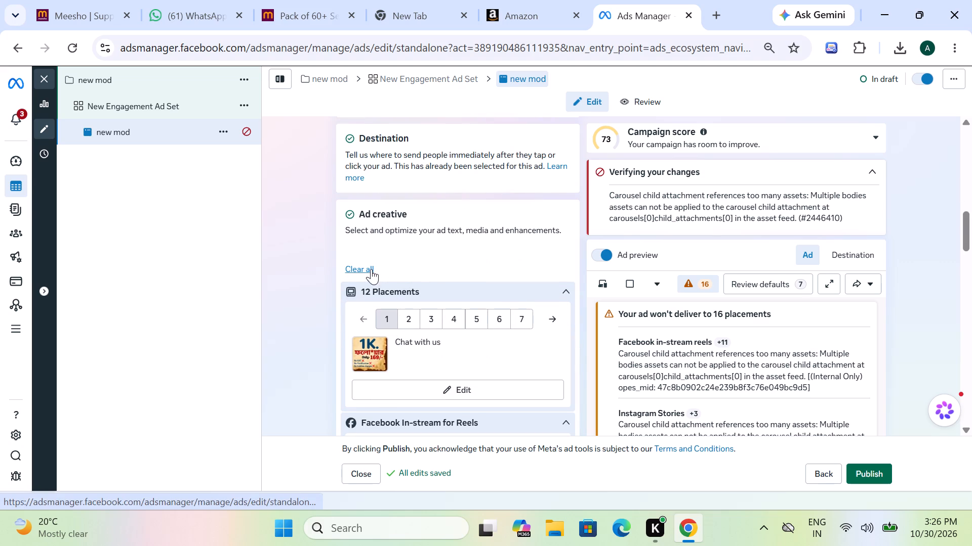
{"action": "scroll", "coordinate": [452, 253], "scroll_direction": "down", "scroll_amount": 1}
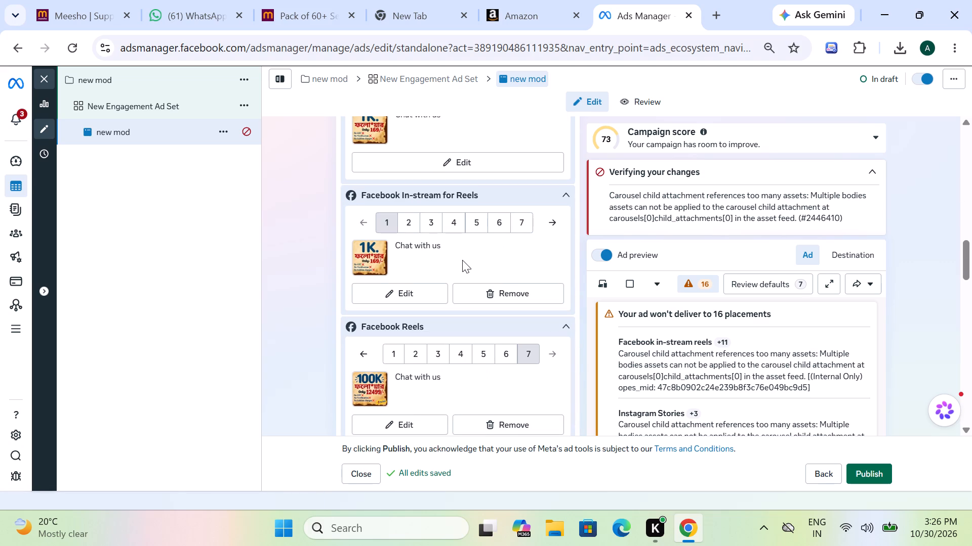
{"action": "scroll", "coordinate": [468, 253], "scroll_direction": "up", "scroll_amount": 1}
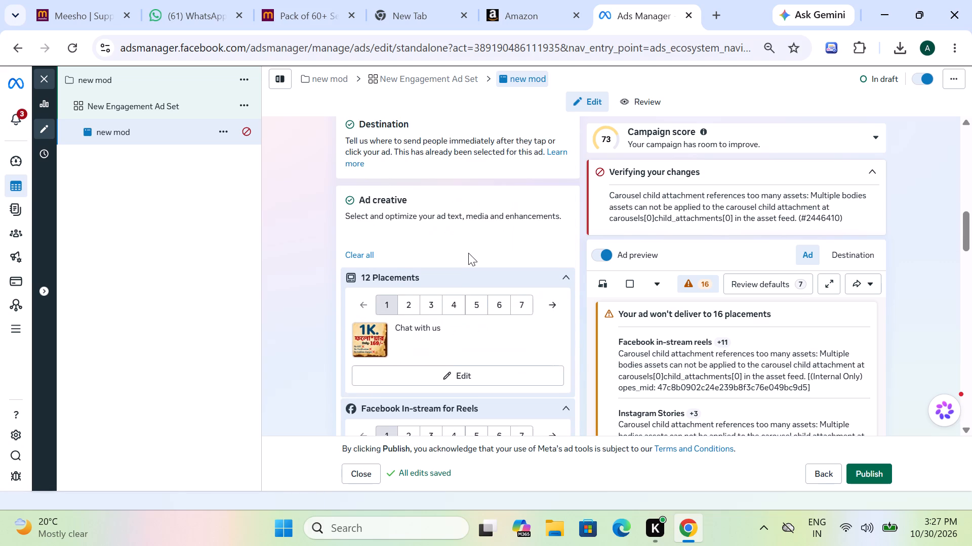
{"action": "scroll", "coordinate": [468, 257], "scroll_direction": "down", "scroll_amount": 1}
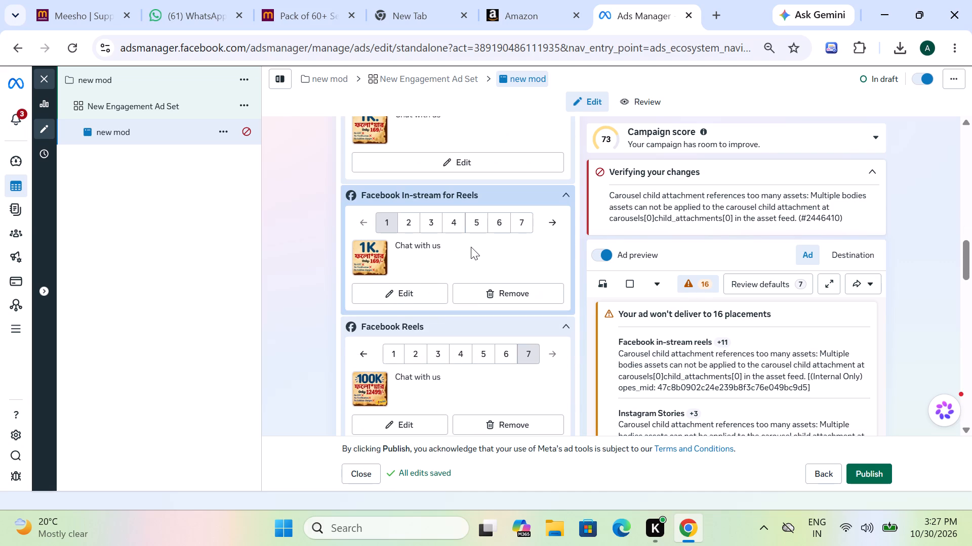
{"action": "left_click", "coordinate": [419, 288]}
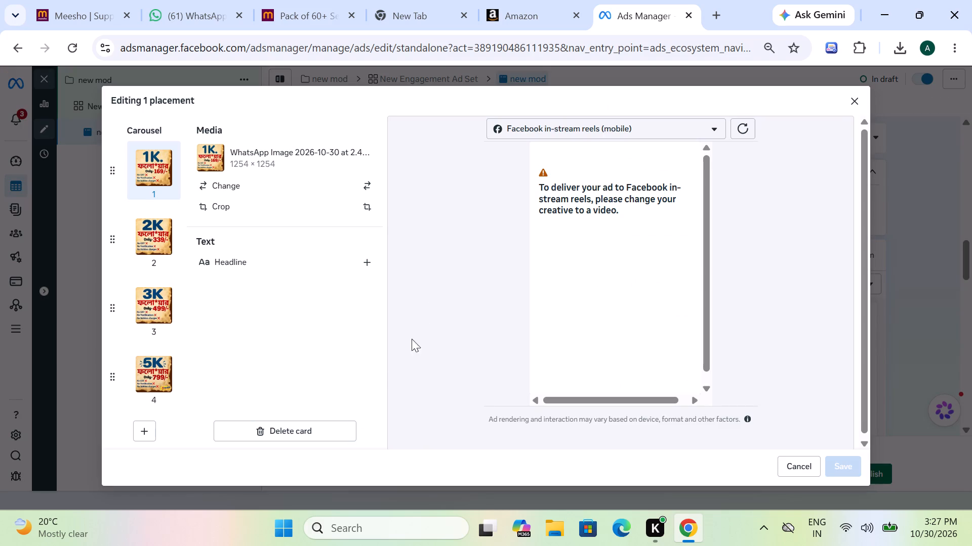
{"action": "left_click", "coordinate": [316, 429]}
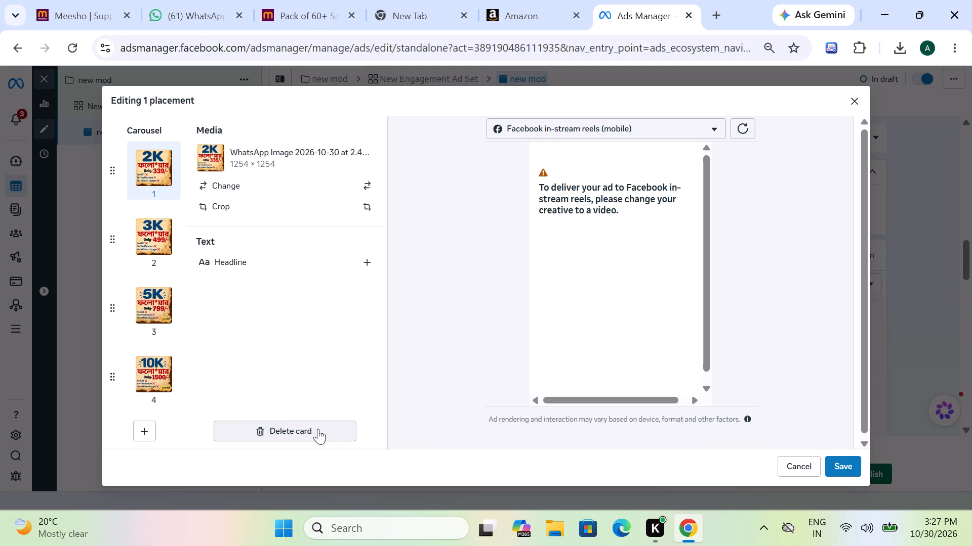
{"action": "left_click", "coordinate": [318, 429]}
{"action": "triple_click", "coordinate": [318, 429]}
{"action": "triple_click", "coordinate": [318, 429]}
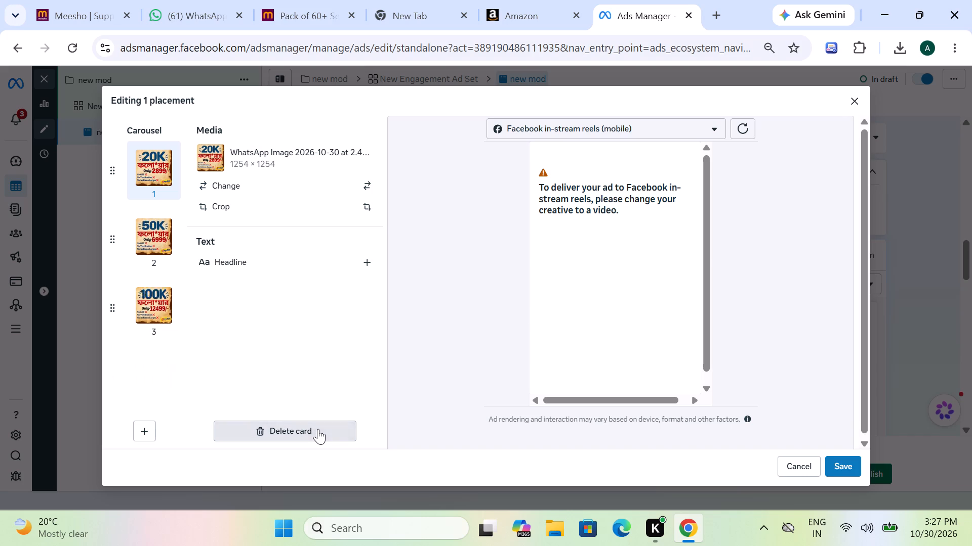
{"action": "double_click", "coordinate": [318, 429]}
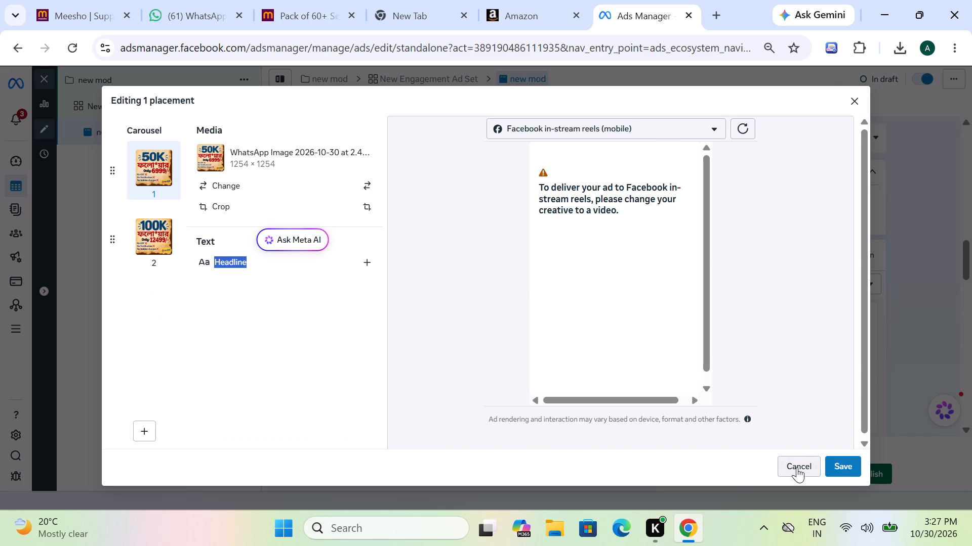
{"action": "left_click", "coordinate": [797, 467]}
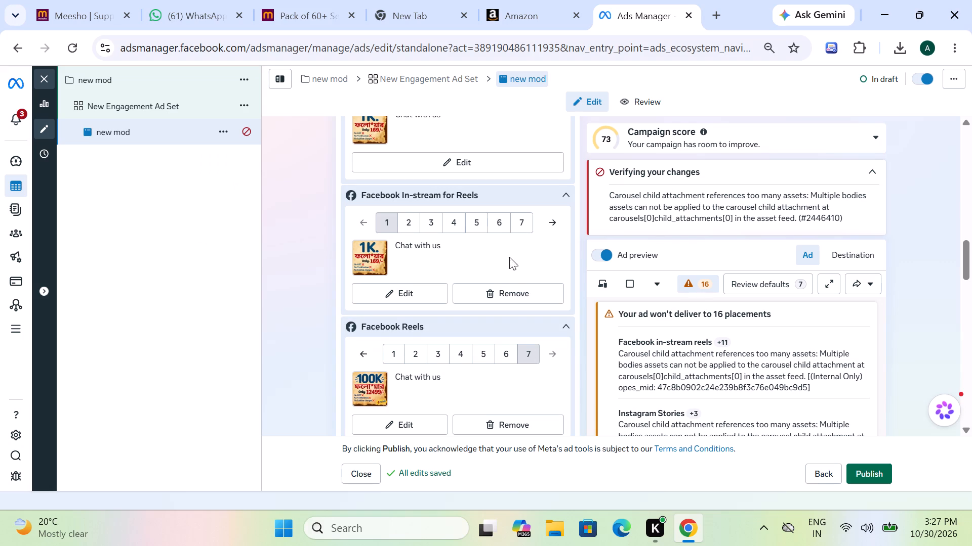
Remove the separate Facebook In-stream for Reels carousel version from the ad creative.
{"action": "left_click", "coordinate": [514, 293]}
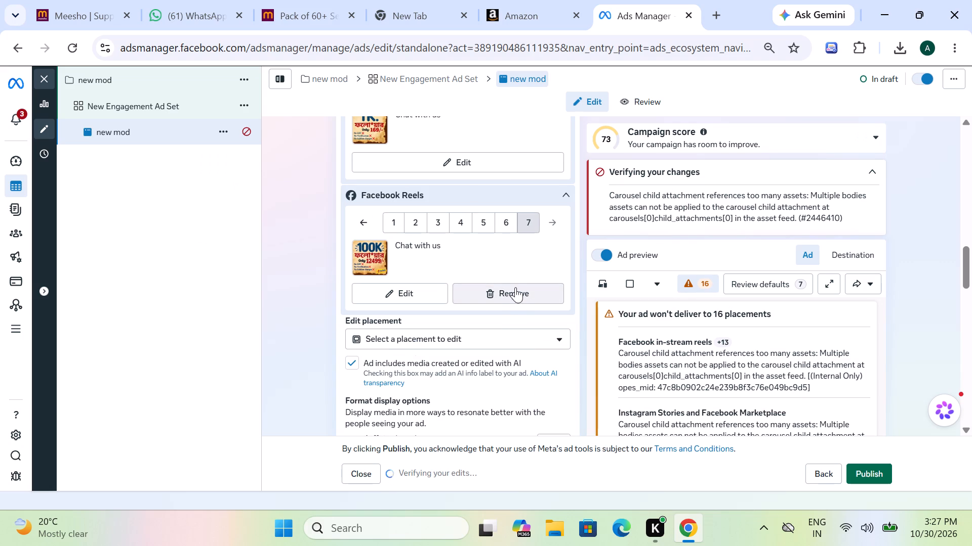
Turn off the declaration that the ad includes media created or edited with AI.
{"action": "left_click", "coordinate": [553, 386]}
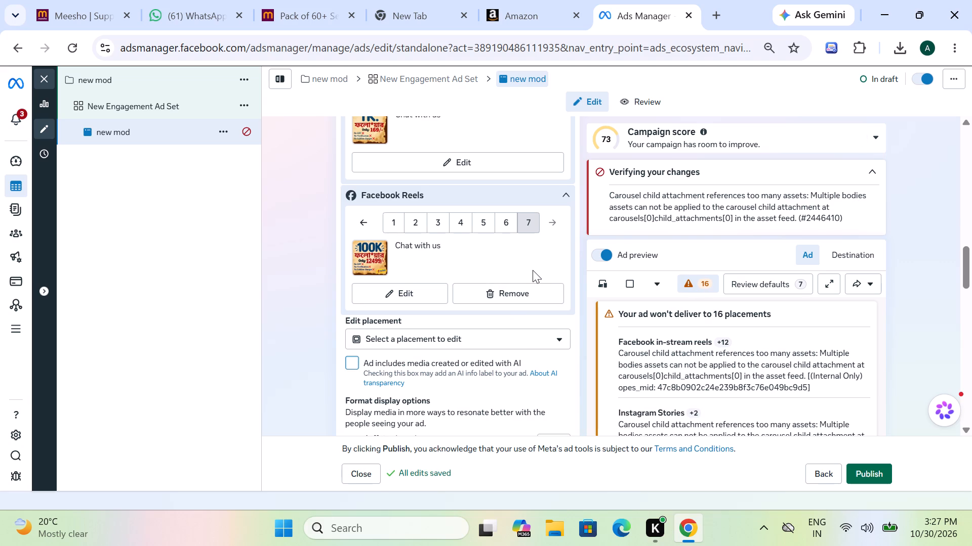
Check the remaining placement groups in the ad creative and collapse the 13 Placements group.
{"action": "scroll", "coordinate": [541, 257], "scroll_direction": "up", "scroll_amount": 2}
{"action": "scroll", "coordinate": [541, 269], "scroll_direction": "down", "scroll_amount": 1}
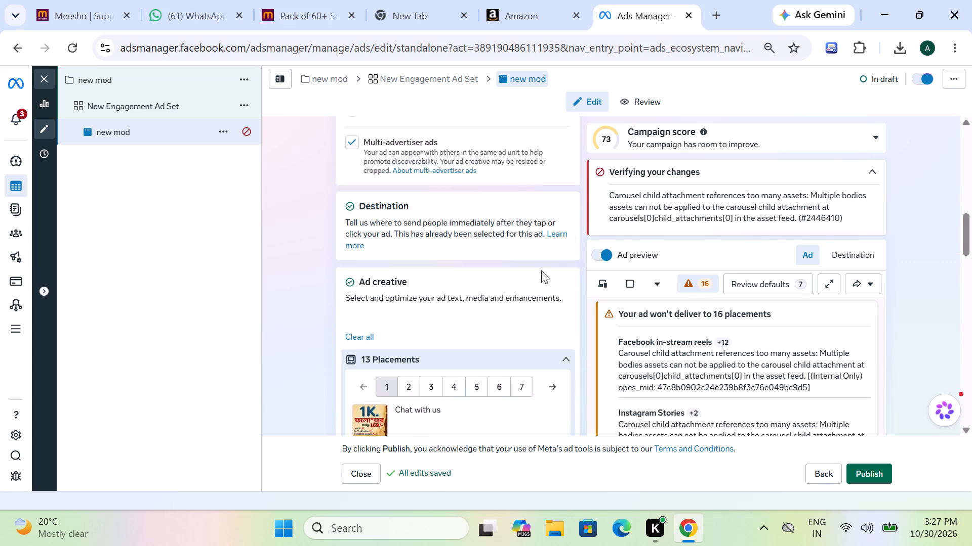
{"action": "scroll", "coordinate": [541, 270], "scroll_direction": "down", "scroll_amount": 1}
{"action": "scroll", "coordinate": [541, 270], "scroll_direction": "up", "scroll_amount": 1}
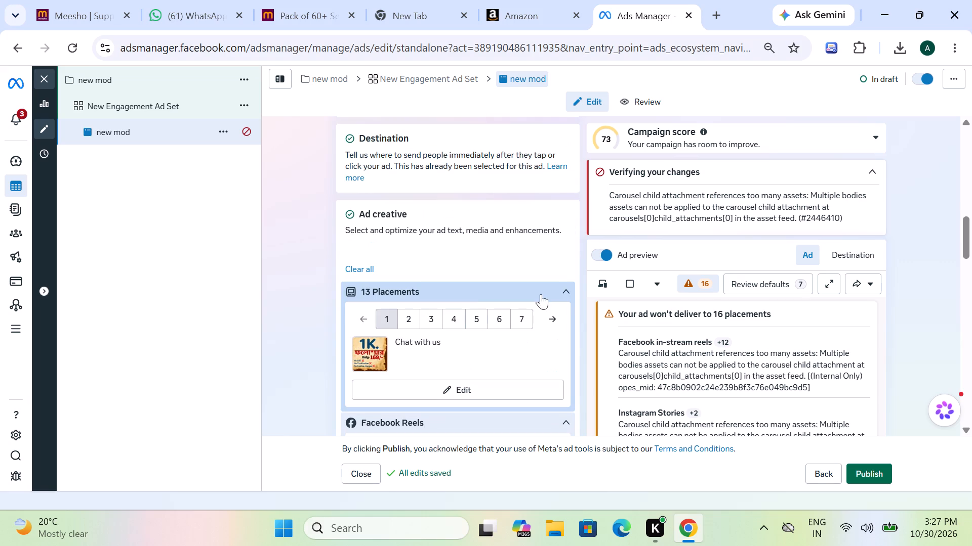
{"action": "left_click", "coordinate": [461, 297]}
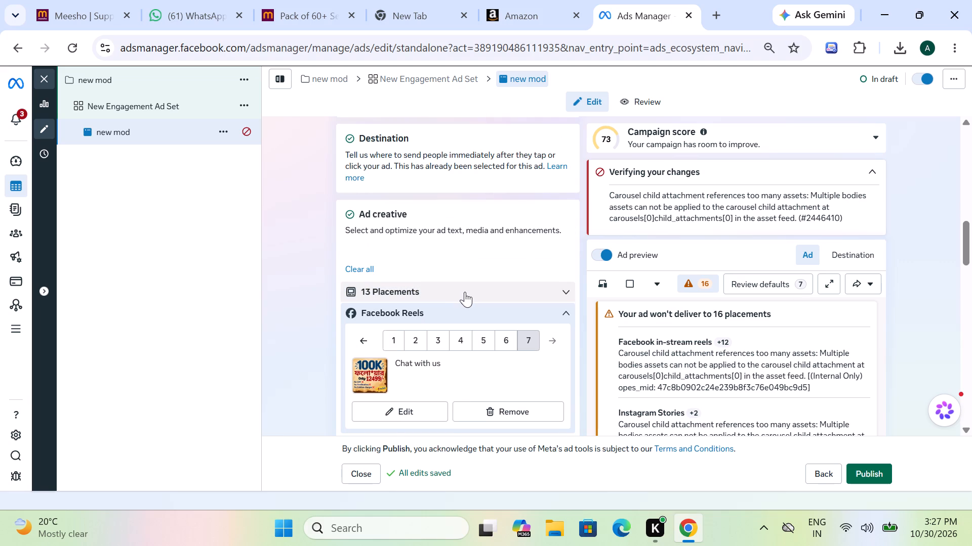
{"action": "left_click", "coordinate": [466, 293]}
{"action": "left_click", "coordinate": [468, 293]}
Undo the last several edits made to the ad.
{"action": "scroll", "coordinate": [470, 265], "scroll_direction": "down", "scroll_amount": 1}
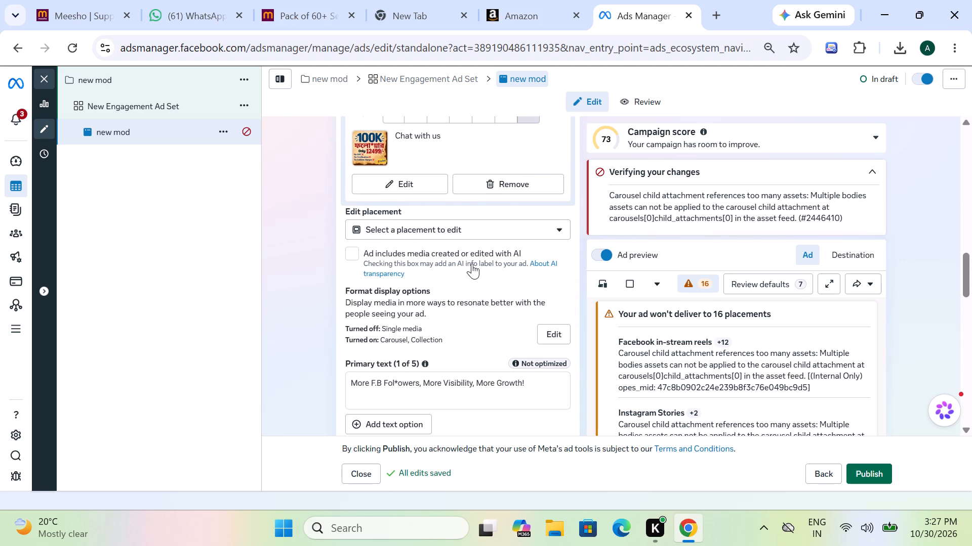
{"action": "key", "text": "ctrl+z"}
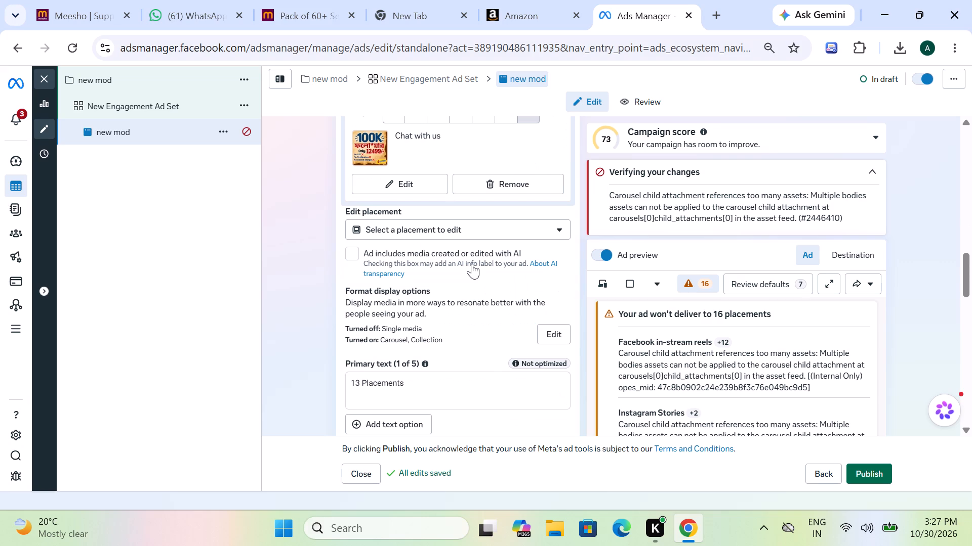
{"action": "key", "text": "ctrl+z"}
{"action": "key", "text": "ctrl+z"}
{"action": "key", "text": "ctrl+z"}
{"action": "key", "text": "ctrl+z"}
{"action": "key", "text": "ctrl+z"}
Look through the ad's creative, conversation and tracking sections, and check the preview's placement choices and delivery warnings.
{"action": "scroll", "coordinate": [445, 245], "scroll_direction": "up", "scroll_amount": 1}
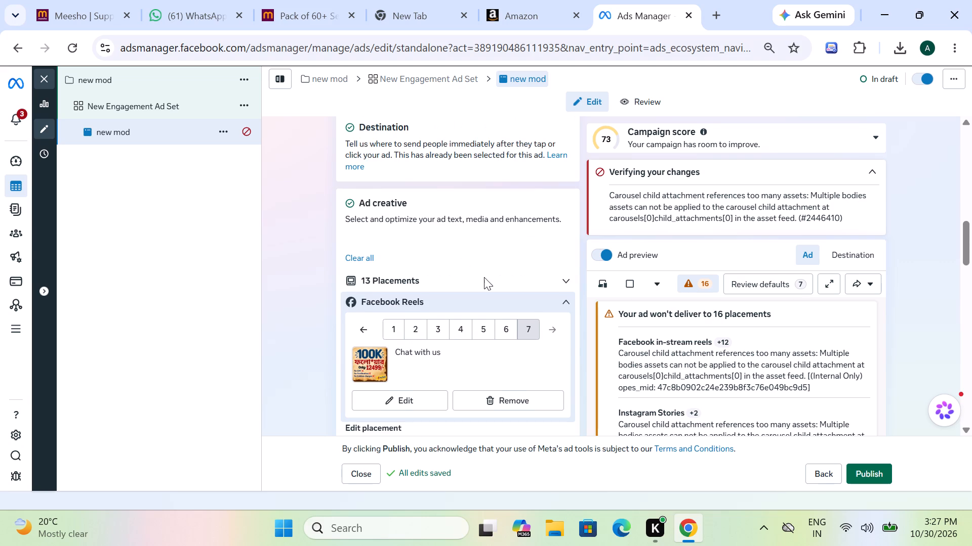
{"action": "scroll", "coordinate": [771, 355], "scroll_direction": "down", "scroll_amount": 5}
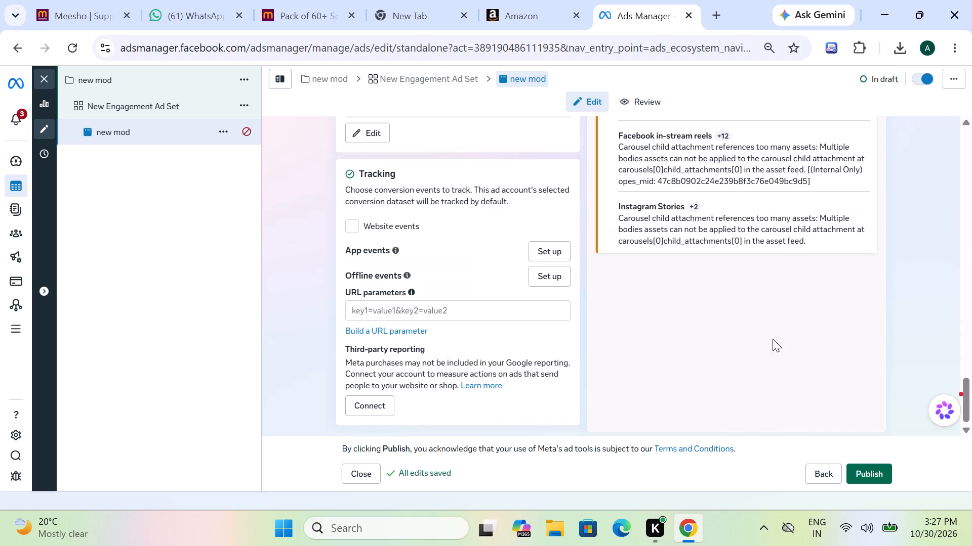
{"action": "scroll", "coordinate": [784, 295], "scroll_direction": "up", "scroll_amount": 1}
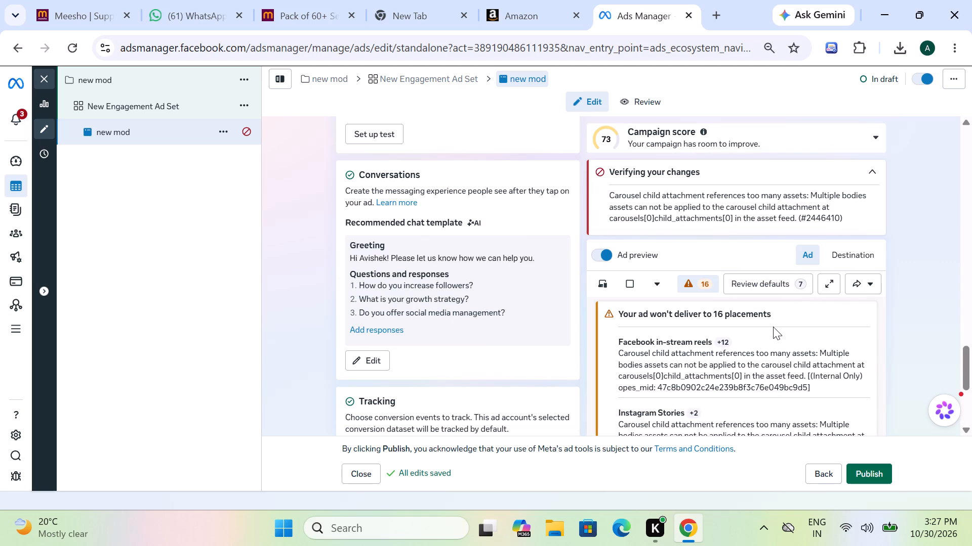
{"action": "left_click", "coordinate": [662, 286]}
{"action": "left_click", "coordinate": [693, 286]}
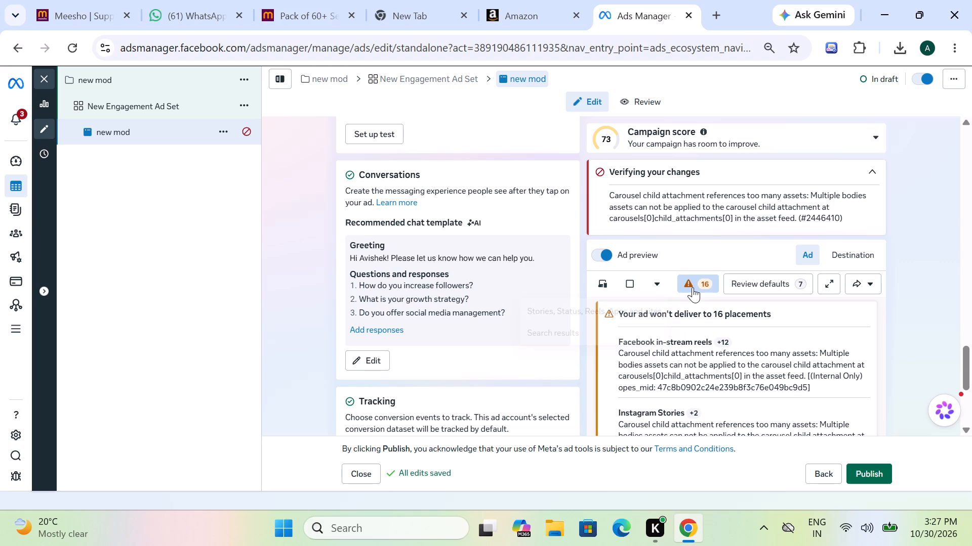
Recheck the placement delivery warnings and preview the ad's destination chat with its greeting and suggested questions.
{"action": "left_click", "coordinate": [693, 281]}
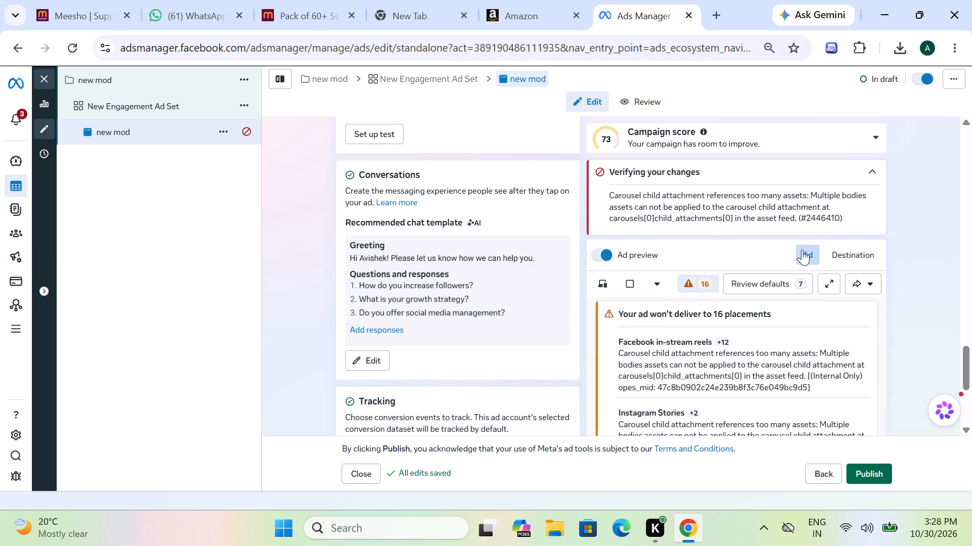
{"action": "left_click", "coordinate": [836, 252]}
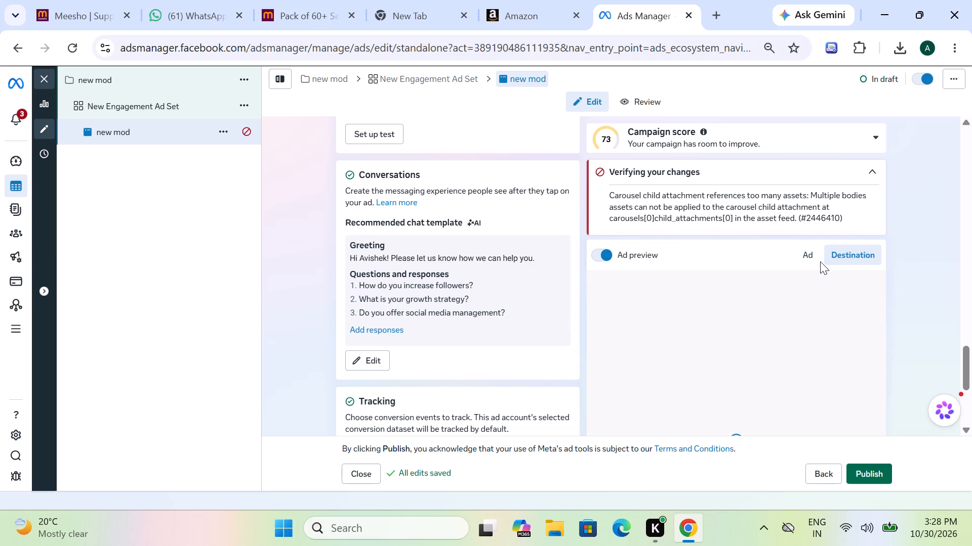
{"action": "scroll", "coordinate": [774, 283], "scroll_direction": "down", "scroll_amount": 1}
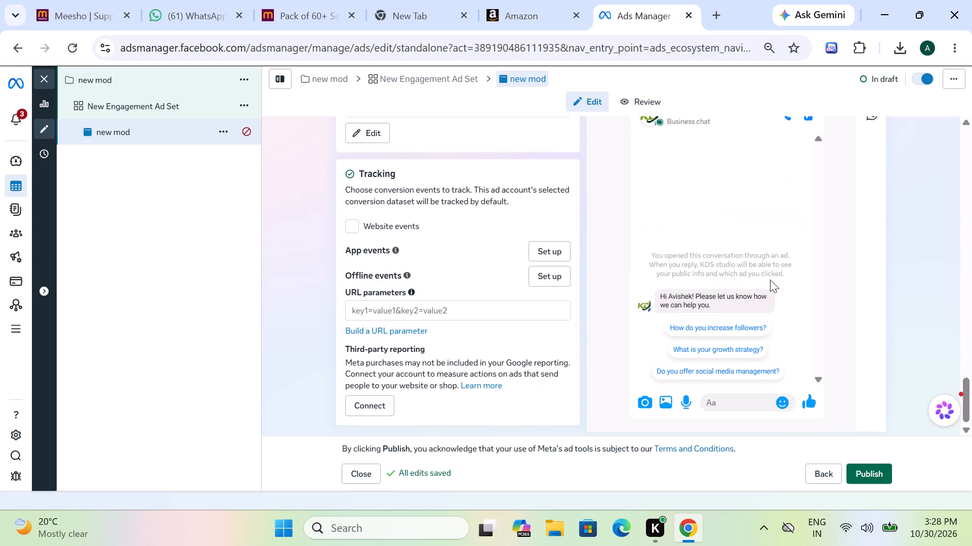
{"action": "scroll", "coordinate": [768, 278], "scroll_direction": "up", "scroll_amount": 1}
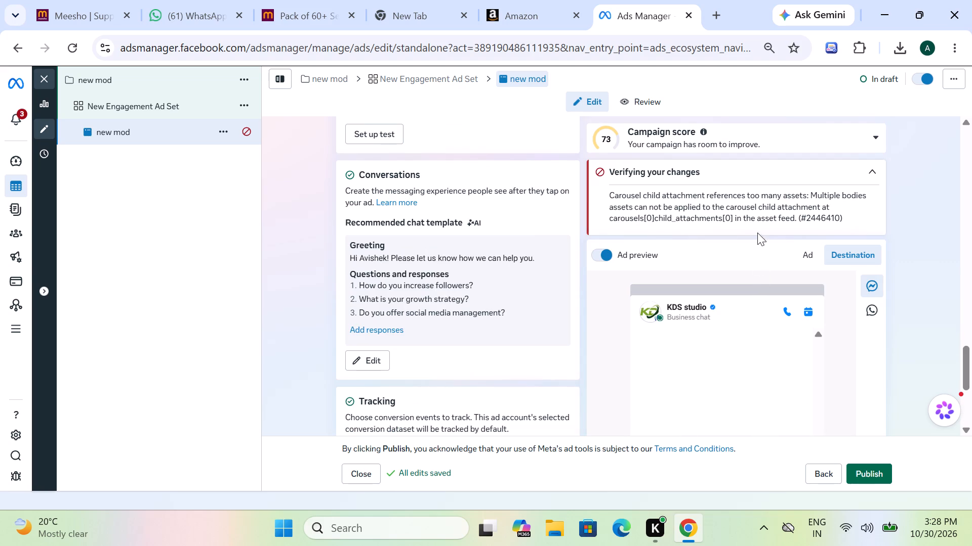
Delete the "new mod" carousel ad from New Engagement Ad Set.
{"action": "left_click", "coordinate": [763, 219]}
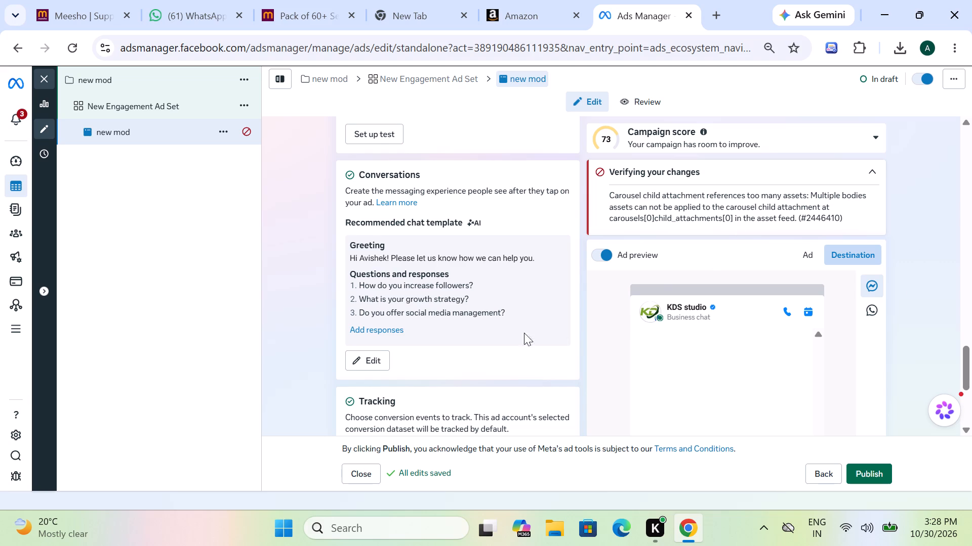
{"action": "scroll", "coordinate": [427, 322], "scroll_direction": "up", "scroll_amount": 5}
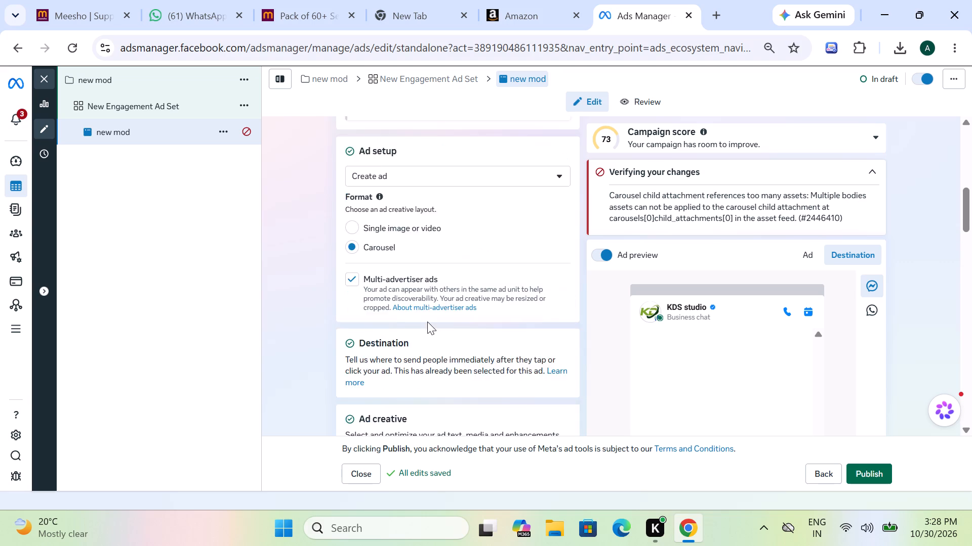
{"action": "scroll", "coordinate": [427, 322], "scroll_direction": "up", "scroll_amount": 7}
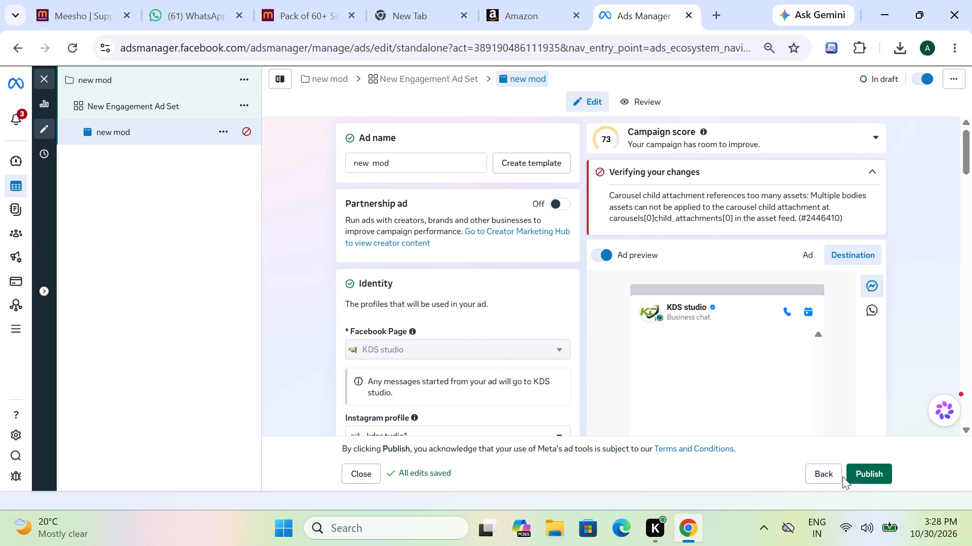
{"action": "left_click", "coordinate": [223, 134]}
{"action": "left_click", "coordinate": [241, 262]}
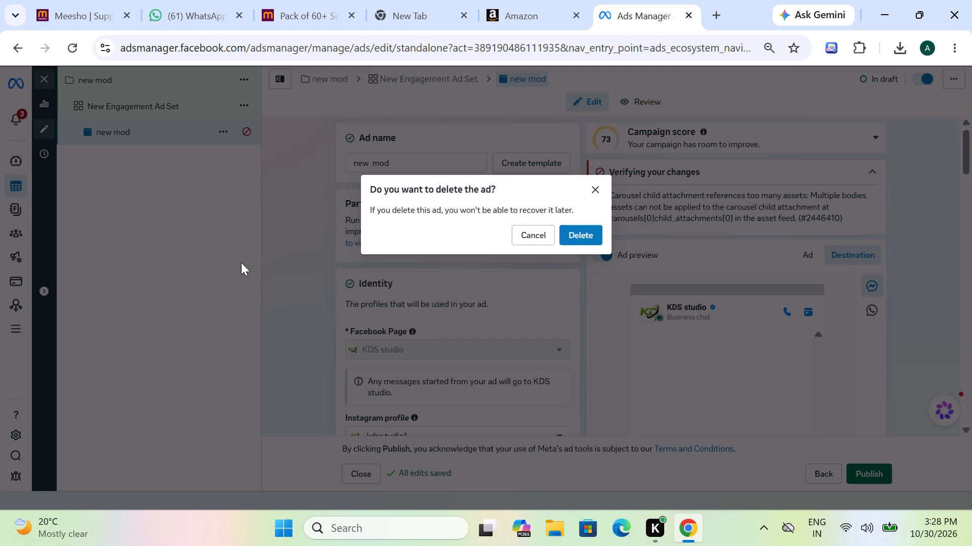
{"action": "left_click", "coordinate": [594, 242]}
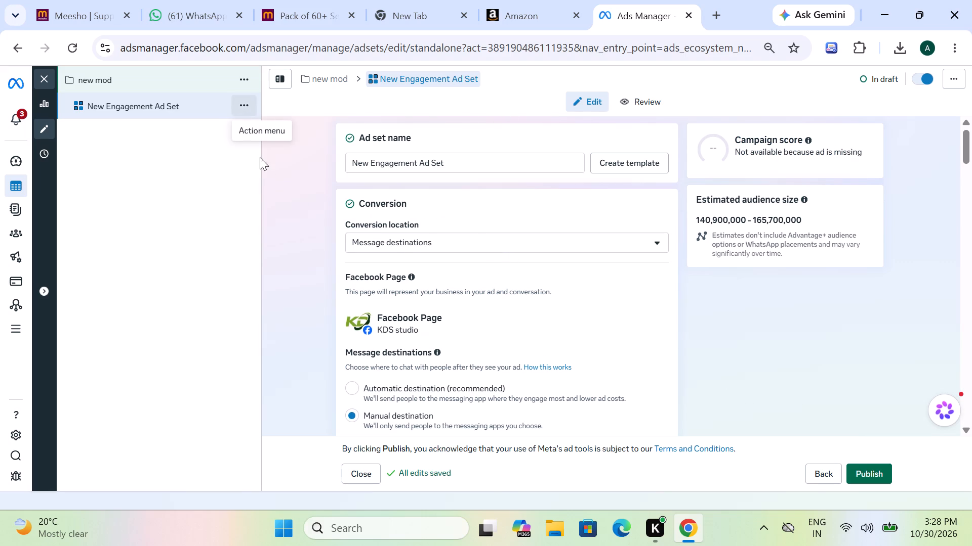
Delete New Engagement Ad Set from the "new mod" campaign.
{"action": "scroll", "coordinate": [472, 232], "scroll_direction": "down", "scroll_amount": 2}
{"action": "scroll", "coordinate": [517, 239], "scroll_direction": "down", "scroll_amount": 6}
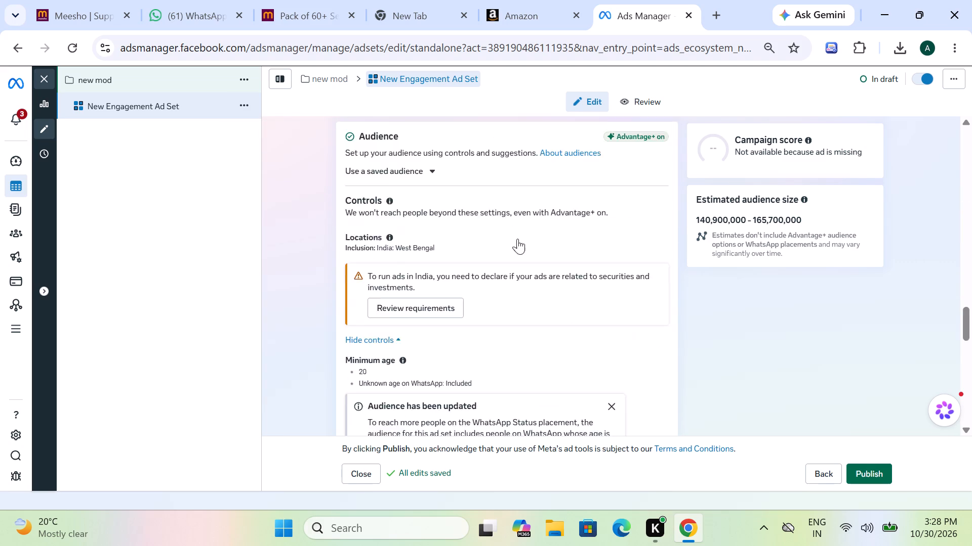
{"action": "left_click", "coordinate": [234, 105]}
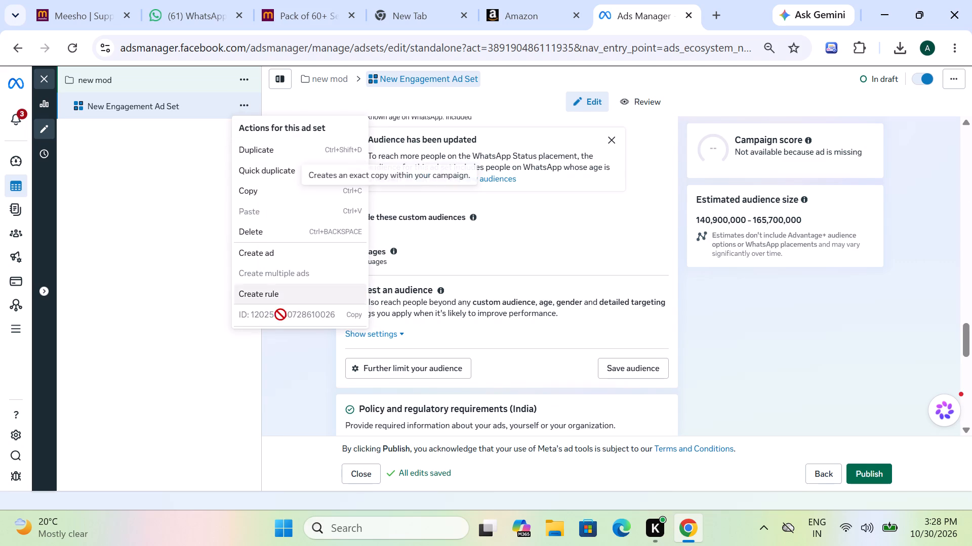
{"action": "left_click", "coordinate": [293, 231]}
{"action": "left_click", "coordinate": [571, 247]}
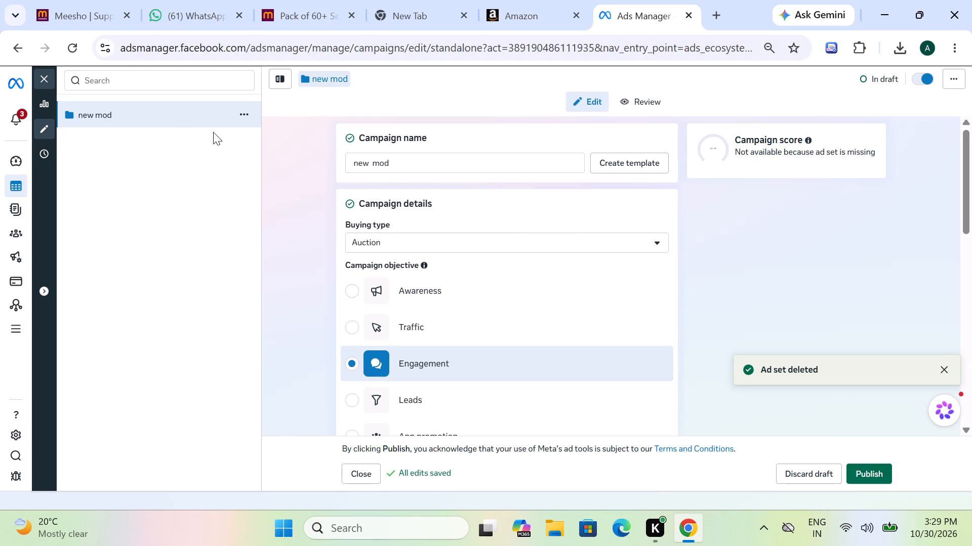
Delete the draft "new mod" campaign.
{"action": "left_click", "coordinate": [246, 117]}
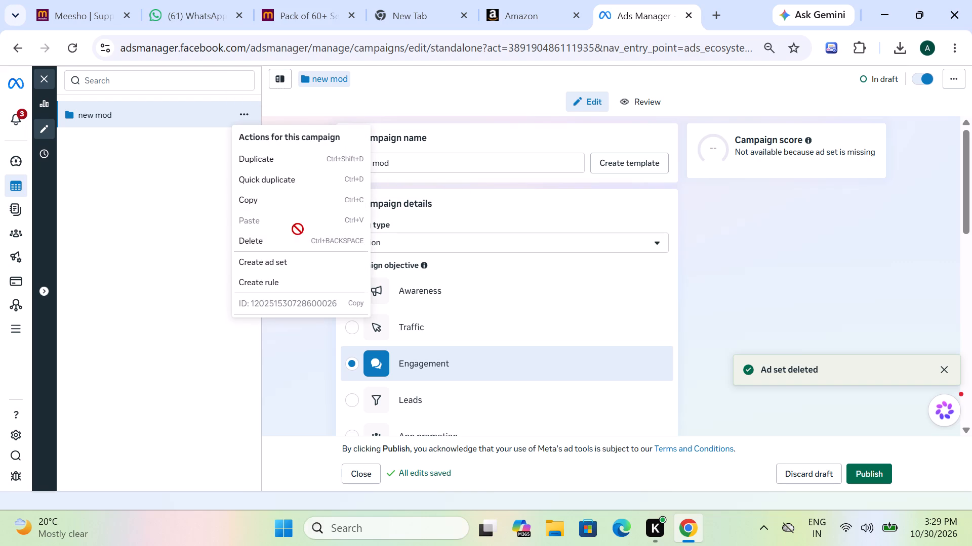
{"action": "left_click", "coordinate": [298, 229]}
{"action": "left_click", "coordinate": [301, 238]}
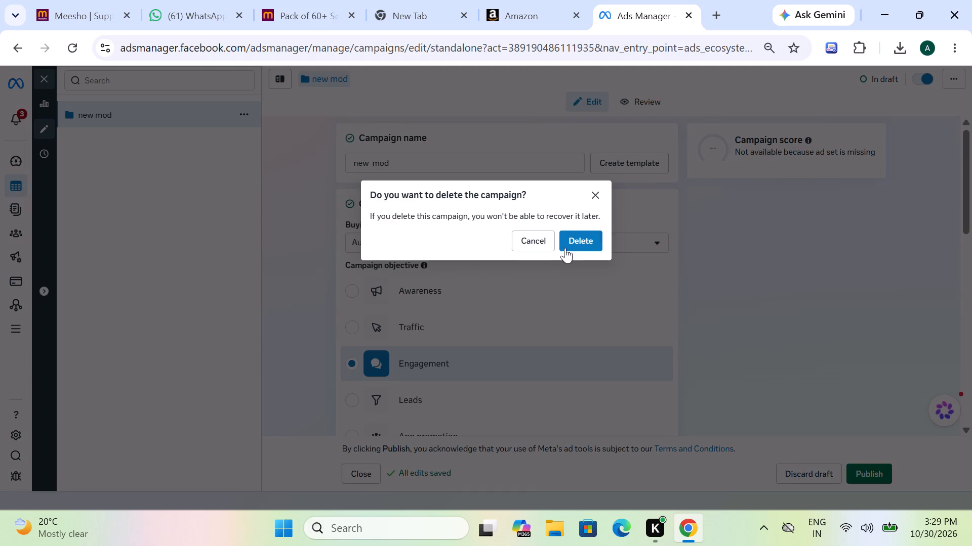
{"action": "left_click", "coordinate": [568, 248]}
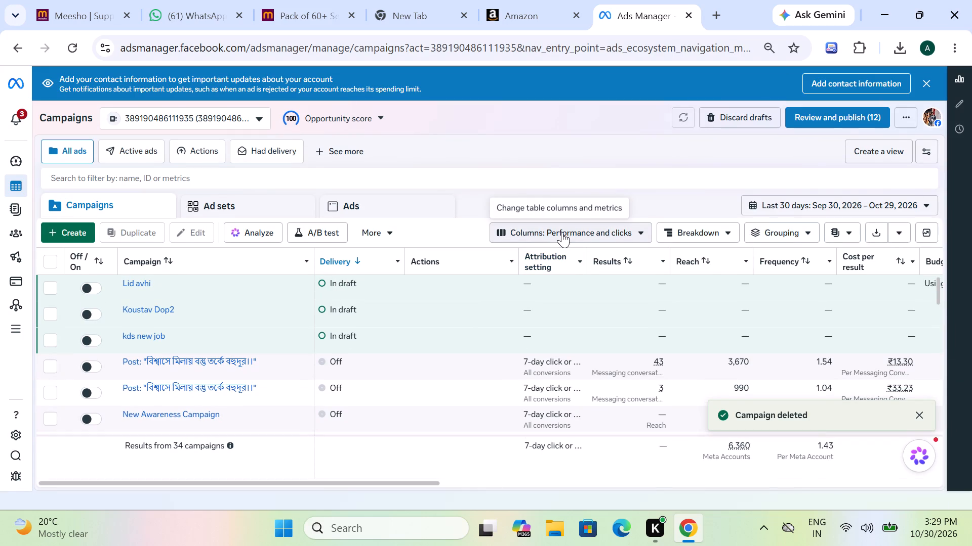
Turn the first of the two Post: "বিশ্বাসে মিলায় বস্তু তর্কে বহুদূর।।" campaigns back on.
{"action": "left_click", "coordinate": [922, 419]}
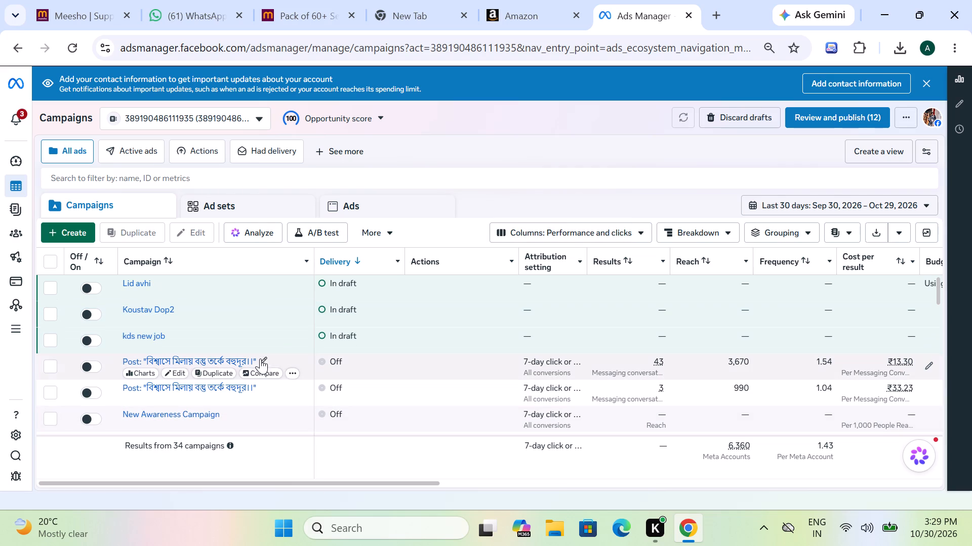
{"action": "left_click", "coordinate": [94, 363]}
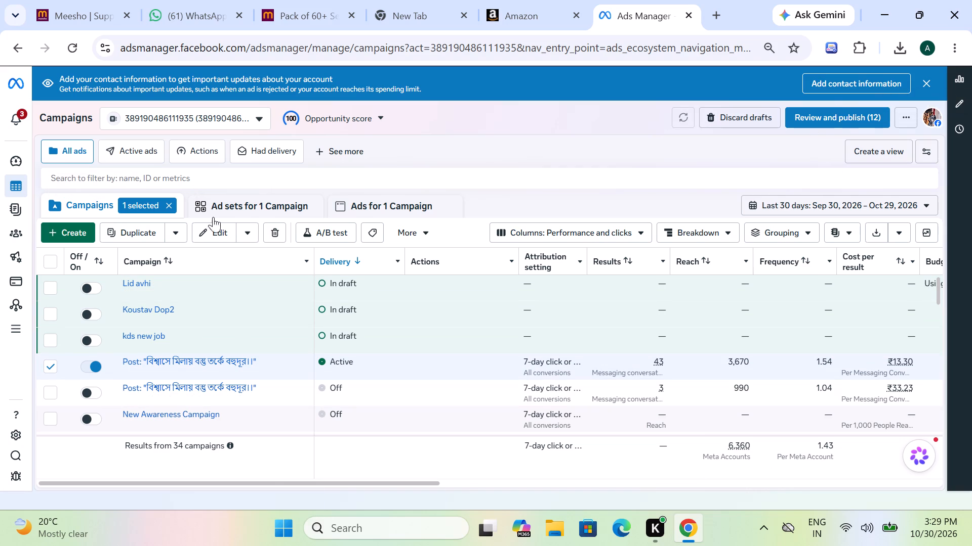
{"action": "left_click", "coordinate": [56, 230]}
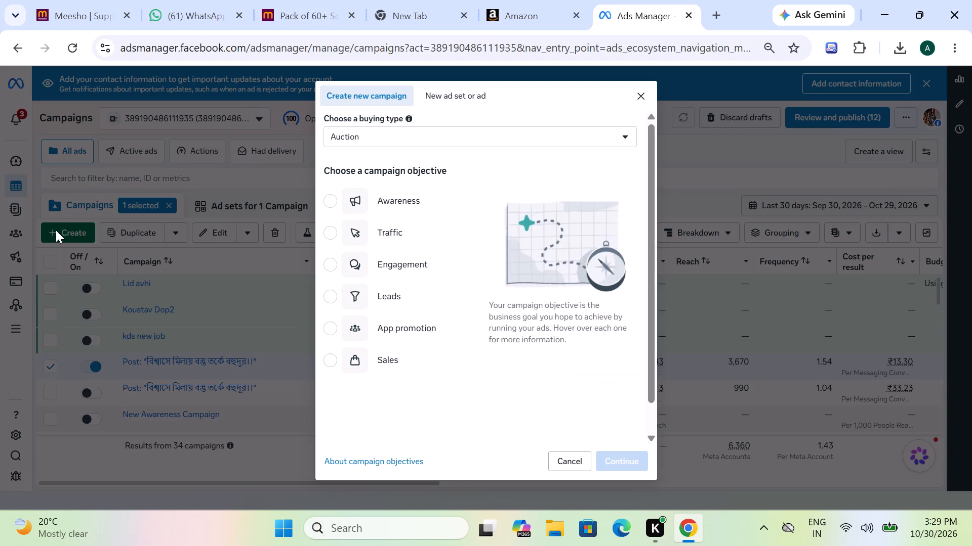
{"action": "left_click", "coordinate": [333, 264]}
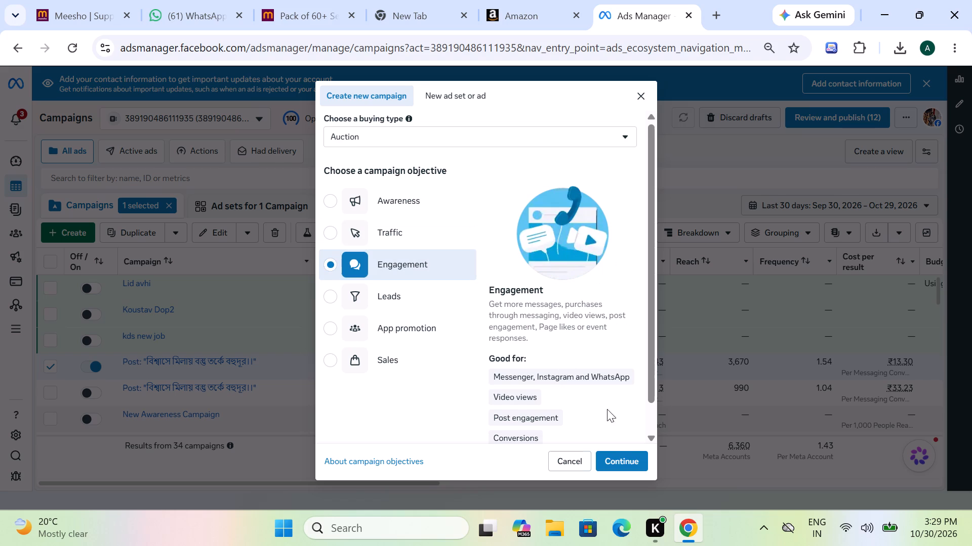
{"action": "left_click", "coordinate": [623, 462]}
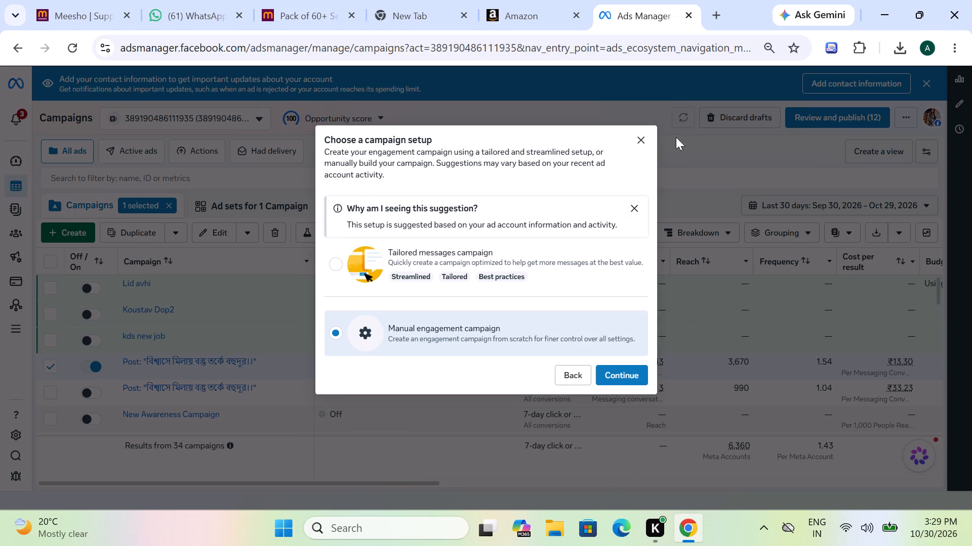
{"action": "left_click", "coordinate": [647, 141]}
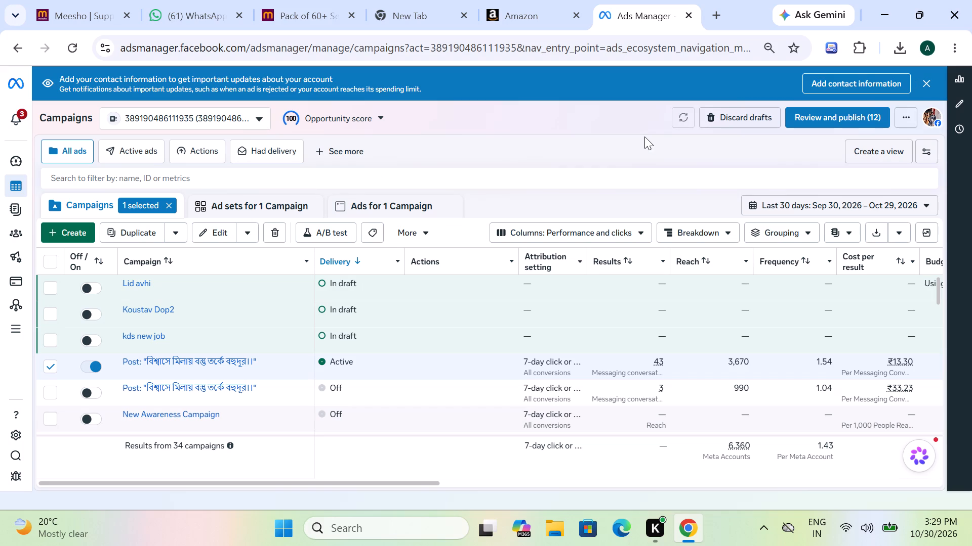
Switch to Meesho Supplier Hub, refresh the 4440455 - 10/30/2026 ad campaign and examine its overall and per-catalog performance.
{"action": "left_click", "coordinate": [98, 7]}
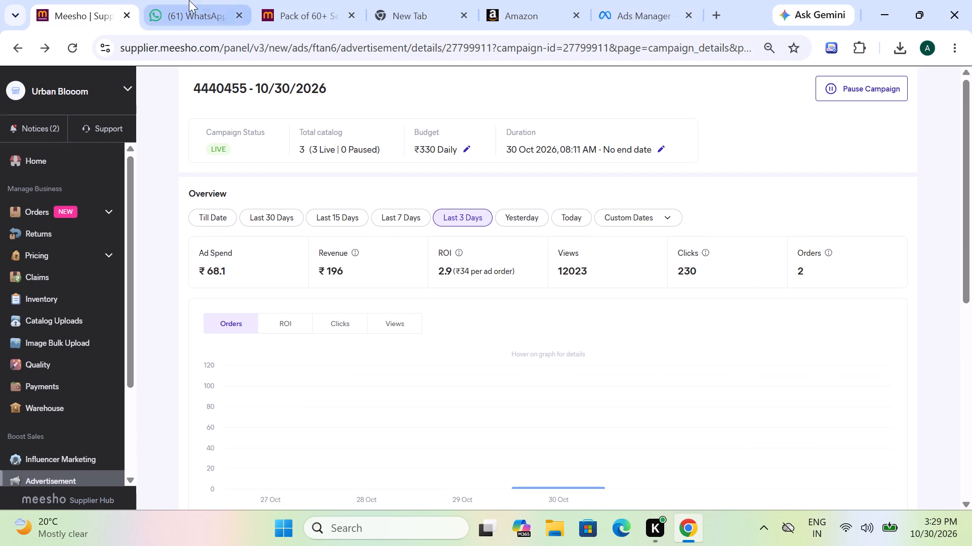
{"action": "left_click", "coordinate": [67, 54]}
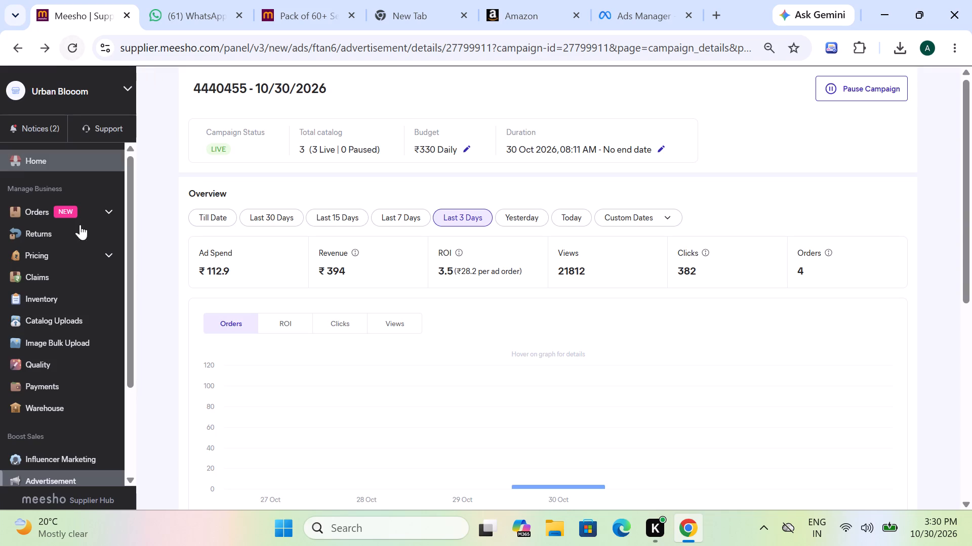
{"action": "scroll", "coordinate": [72, 370], "scroll_direction": "down", "scroll_amount": 4}
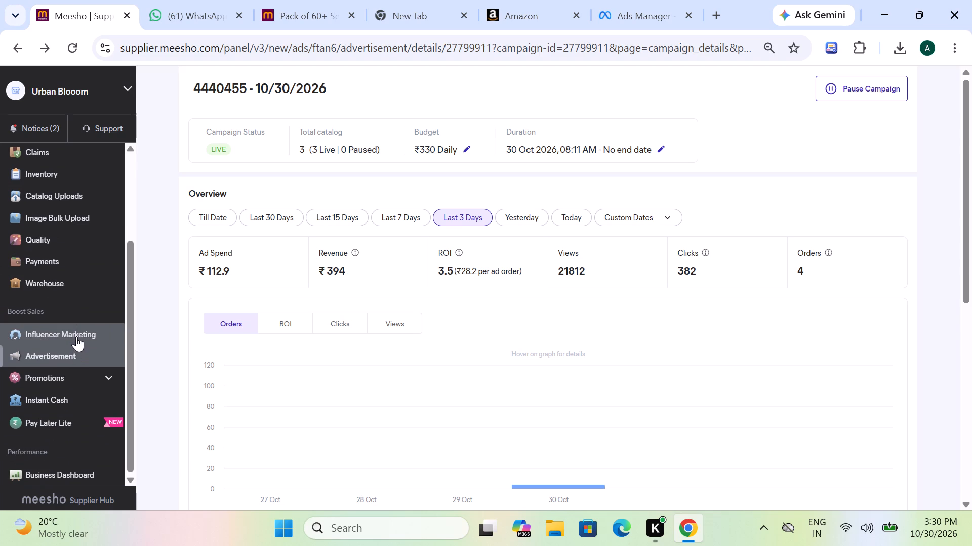
{"action": "scroll", "coordinate": [225, 314], "scroll_direction": "down", "scroll_amount": 1}
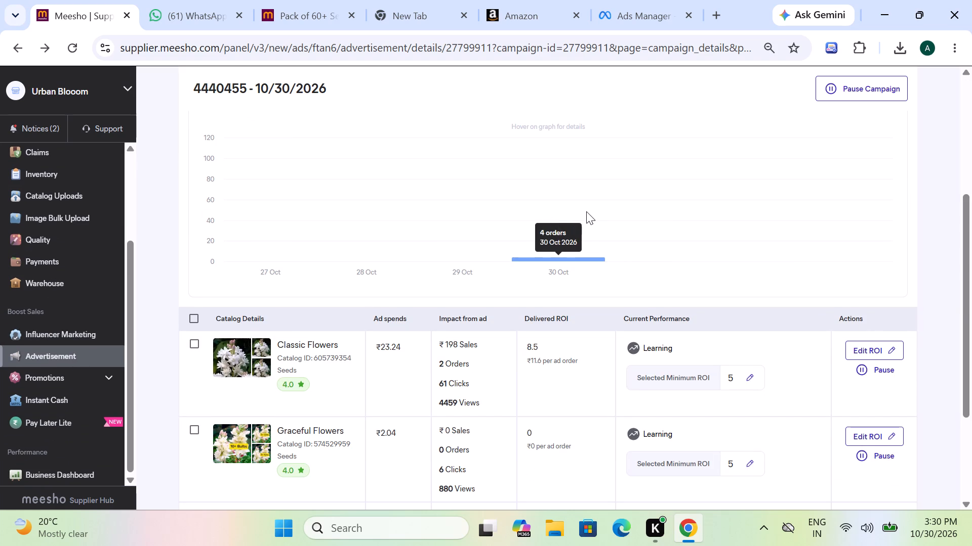
{"action": "scroll", "coordinate": [586, 211], "scroll_direction": "down", "scroll_amount": 1}
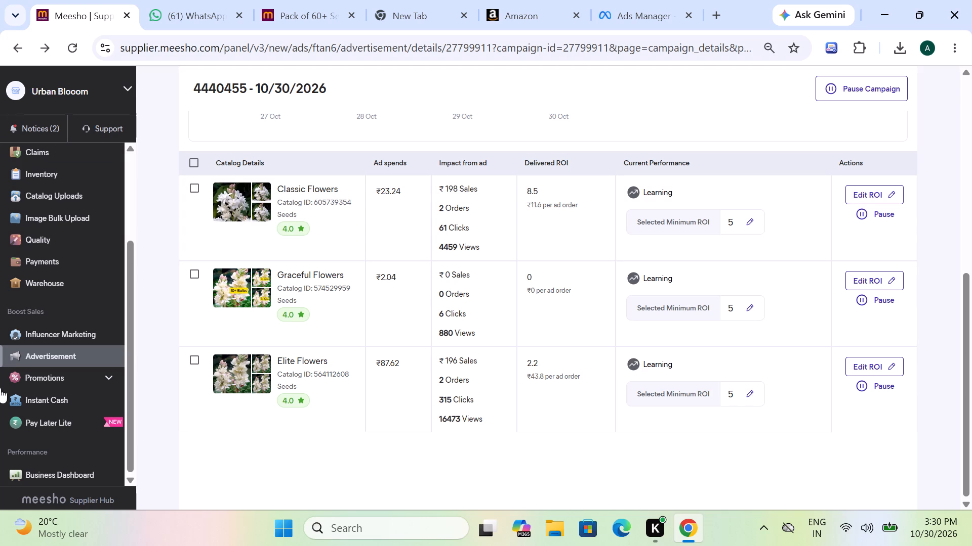
{"action": "scroll", "coordinate": [57, 355], "scroll_direction": "up", "scroll_amount": 2}
{"action": "scroll", "coordinate": [68, 376], "scroll_direction": "down", "scroll_amount": 1}
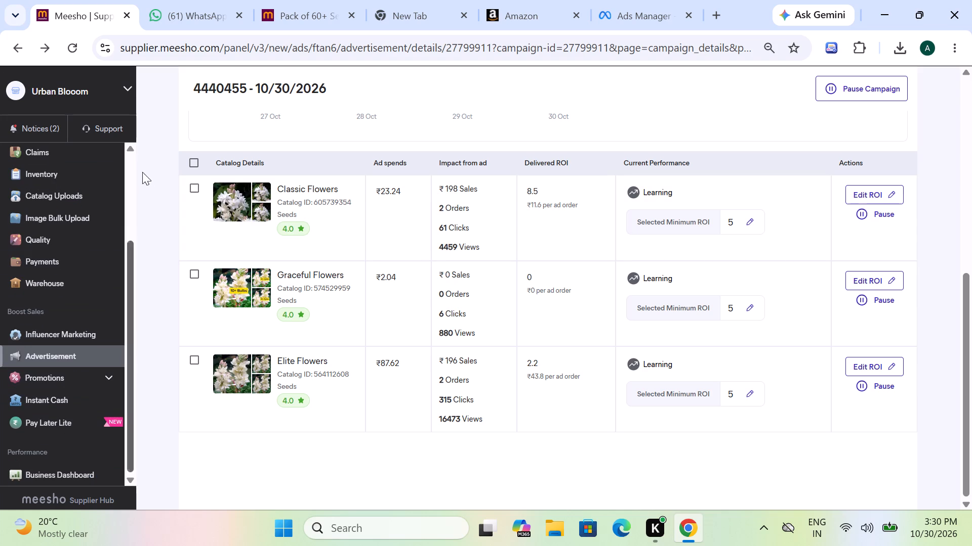
Go back to the advertisement list, open campaign 4440455 - 9/17/2026 and review today's overall and per-catalog performance.
{"action": "left_click", "coordinate": [21, 45]}
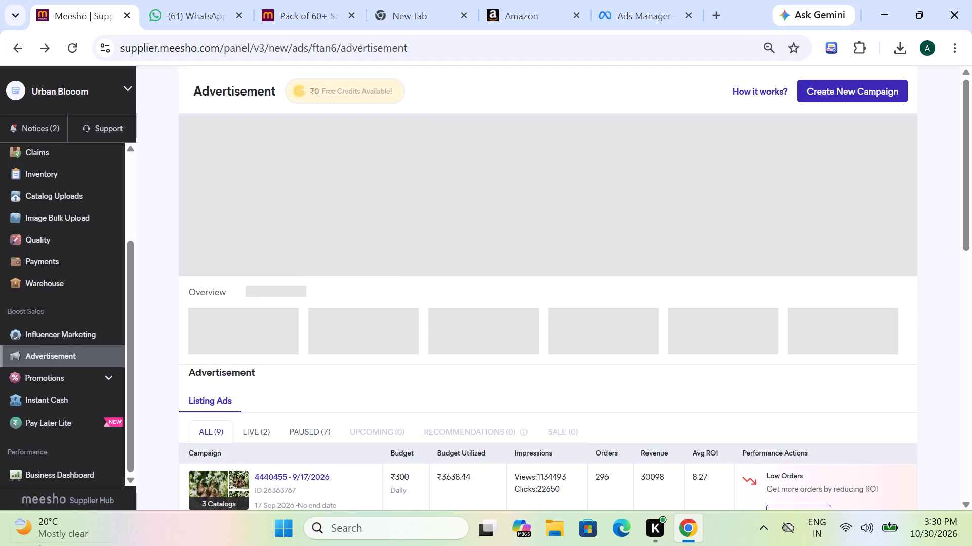
{"action": "scroll", "coordinate": [563, 179], "scroll_direction": "down", "scroll_amount": 1}
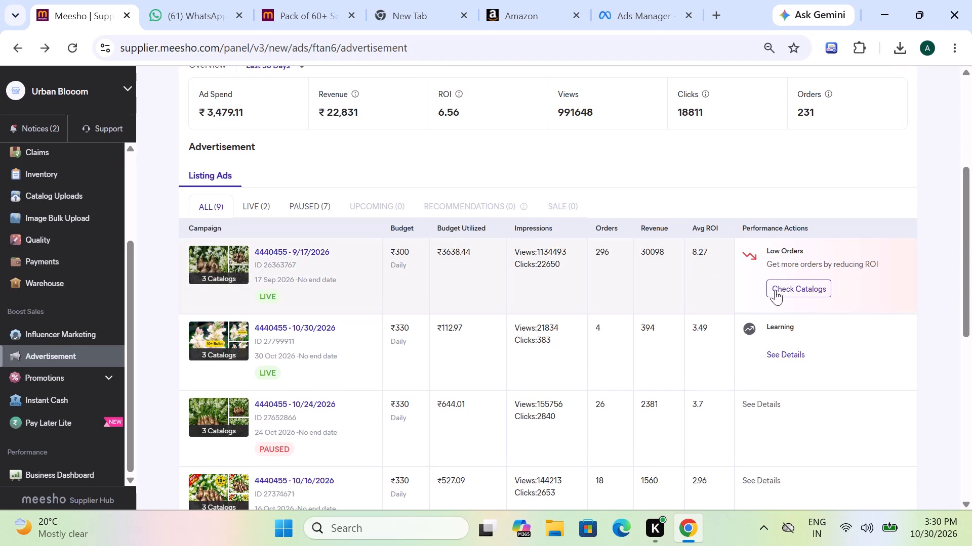
{"action": "left_click", "coordinate": [789, 284]}
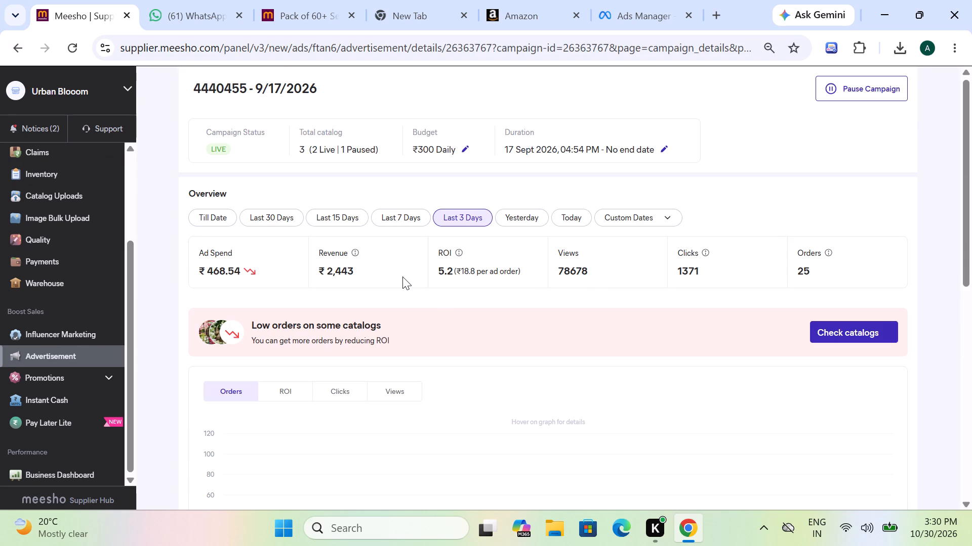
{"action": "left_click", "coordinate": [560, 217]}
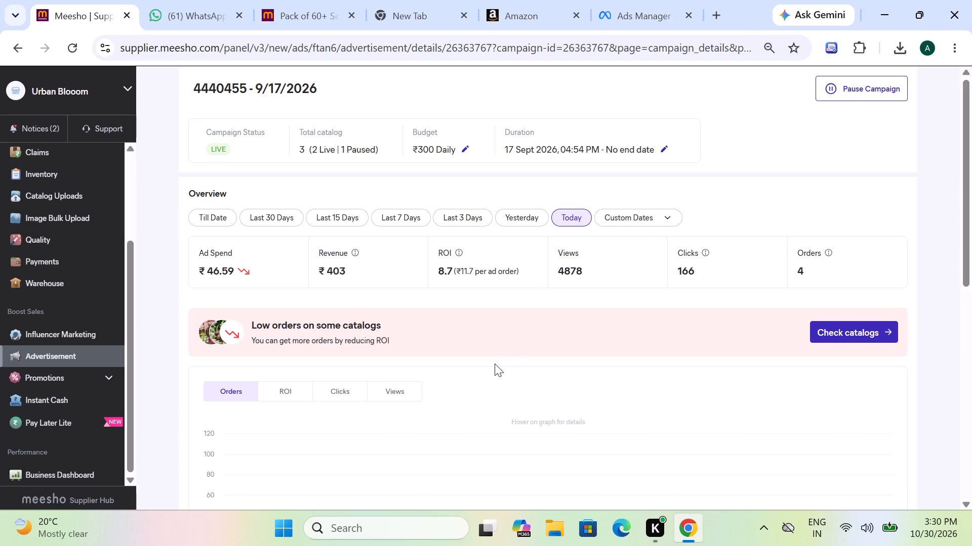
{"action": "scroll", "coordinate": [495, 363], "scroll_direction": "down", "scroll_amount": 2}
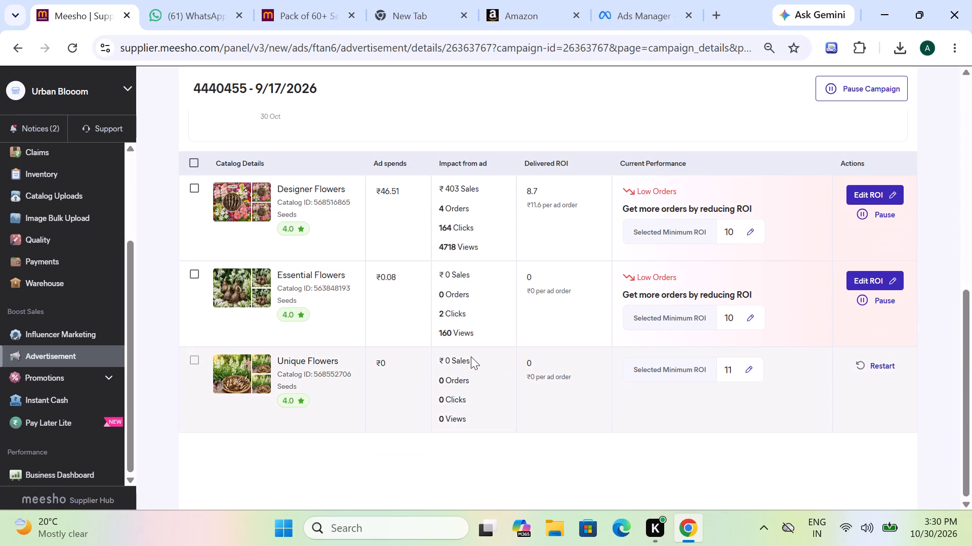
{"action": "scroll", "coordinate": [471, 356], "scroll_direction": "up", "scroll_amount": 3}
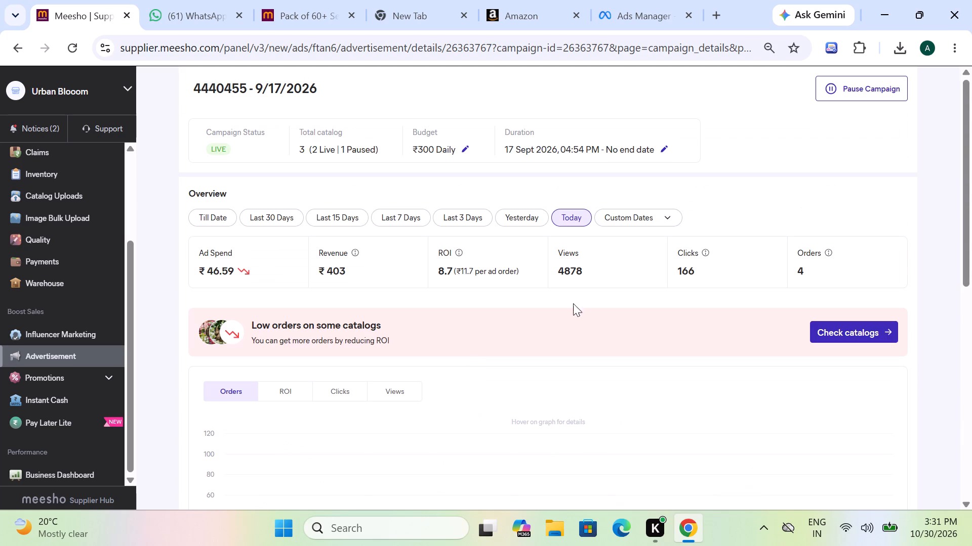
Open the Meesho orders and look through the products listed as On Hold.
{"action": "scroll", "coordinate": [12, 224], "scroll_direction": "up", "scroll_amount": 2}
{"action": "left_click", "coordinate": [37, 203]}
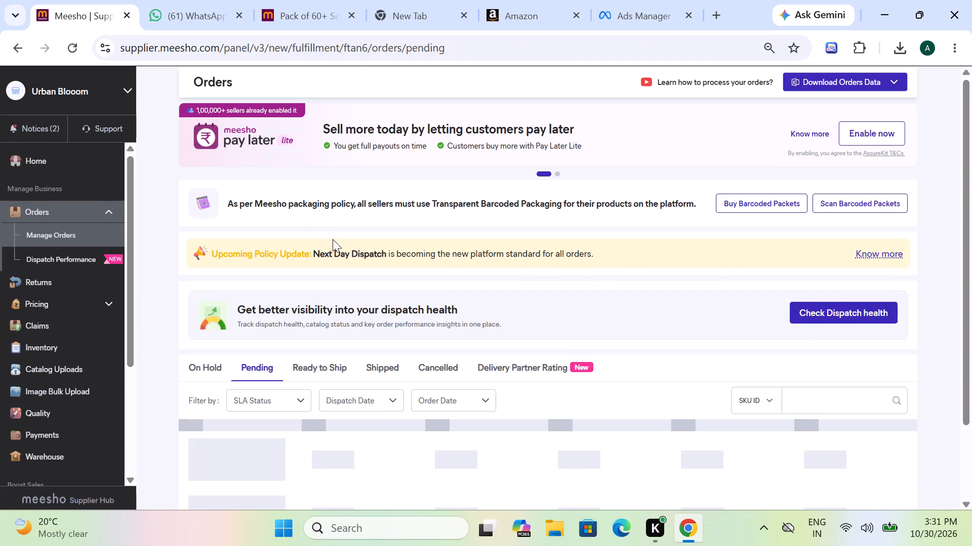
{"action": "left_click", "coordinate": [219, 365]}
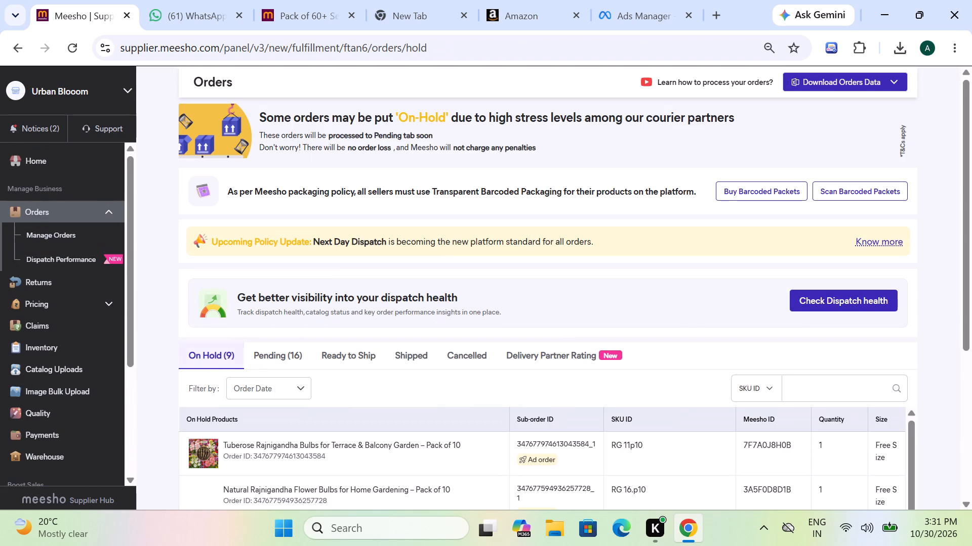
{"action": "scroll", "coordinate": [319, 305], "scroll_direction": "down", "scroll_amount": 1}
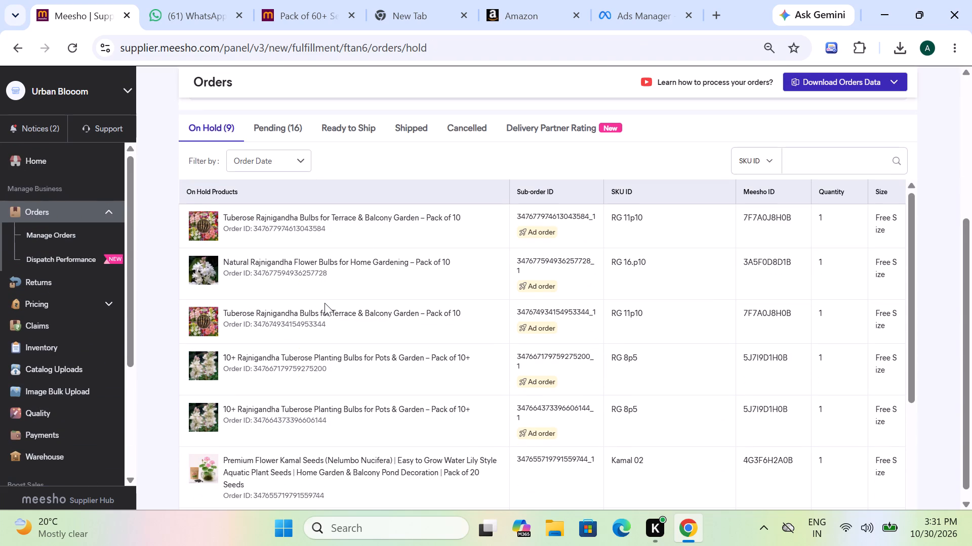
{"action": "scroll", "coordinate": [323, 280], "scroll_direction": "down", "scroll_amount": 1}
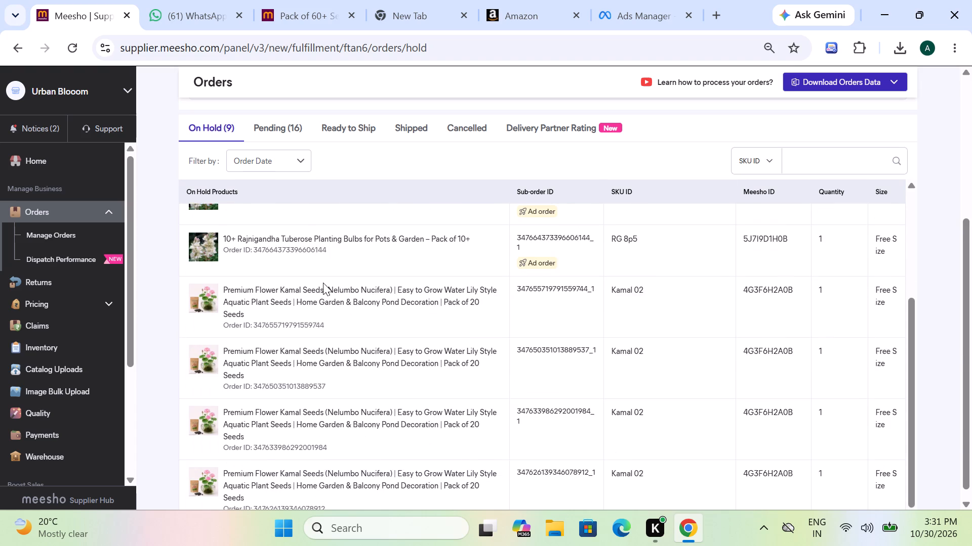
{"action": "scroll", "coordinate": [323, 283], "scroll_direction": "up", "scroll_amount": 3}
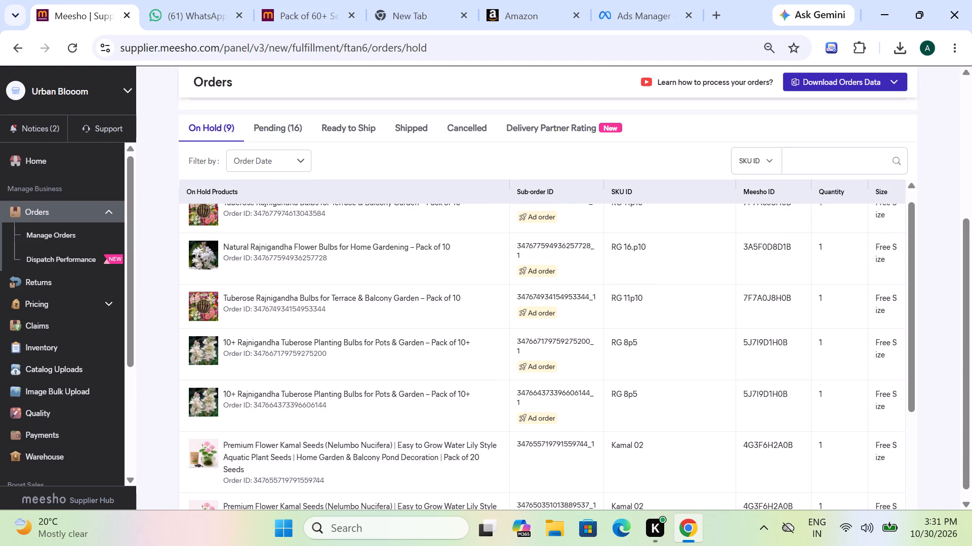